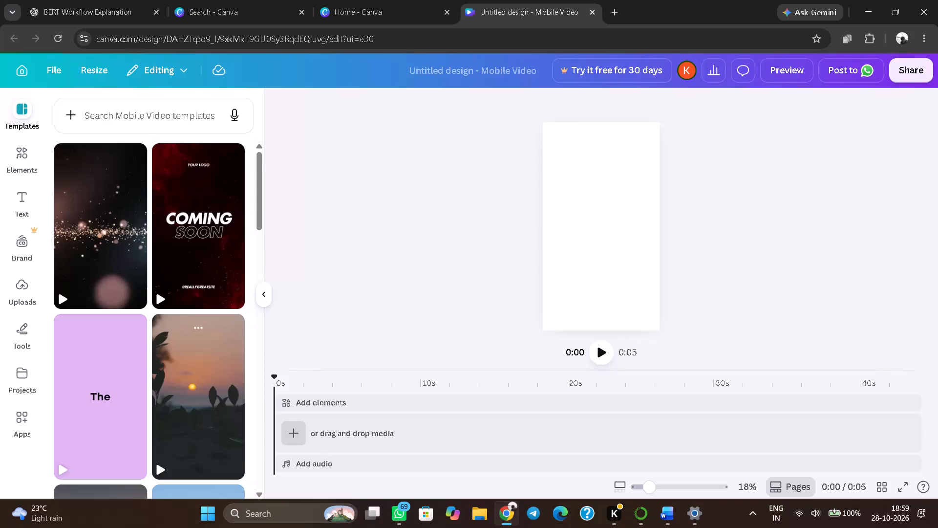
# Search the Mobile Video templates for a suitable design.
pyautogui.click(167, 116)
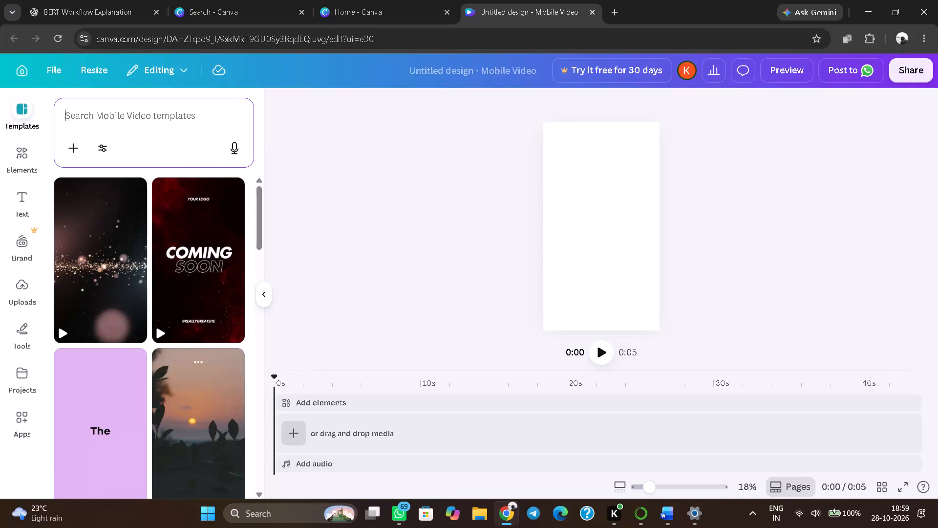
pyautogui.write('lok')
pyautogui.press('BackSpace')
pyautogui.press('BackSpace')
pyautogui.press('BackSpace')
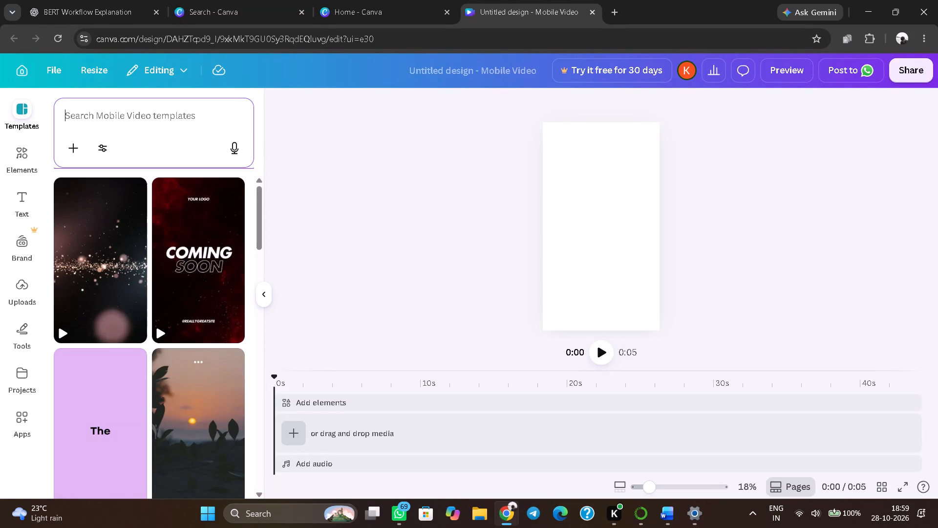
pyautogui.write('kk')
pyautogui.press('BackSpace')
pyautogui.press('BackSpace')
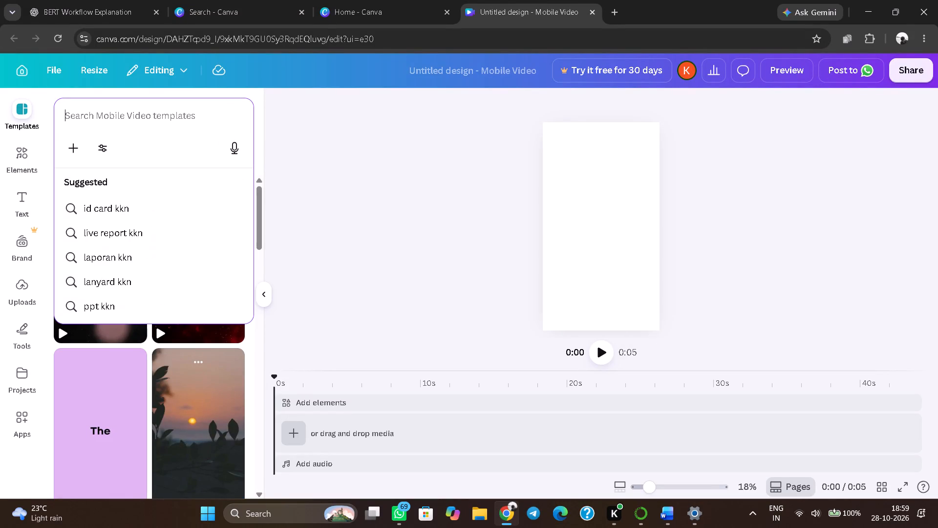
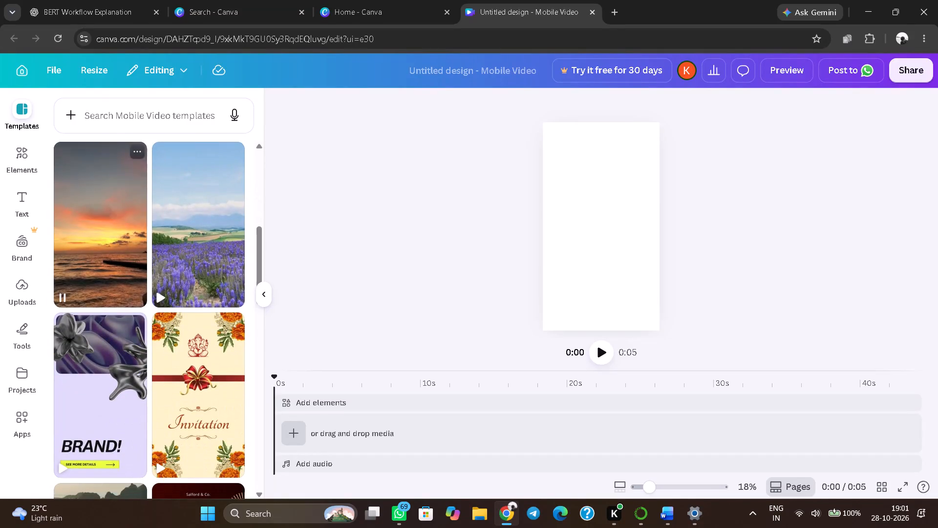
# Search the templates for "sea video" and apply the travel guide template with ocean waves and mountains to the blank design.
pyautogui.click(139, 114)
pyautogui.write('se')
pyautogui.press('a')
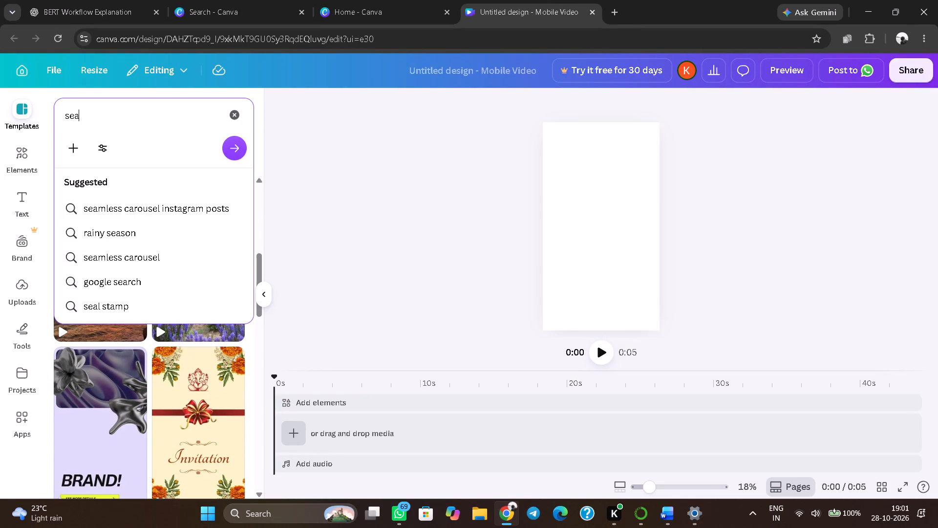
pyautogui.press('space')
pyautogui.write('vi')
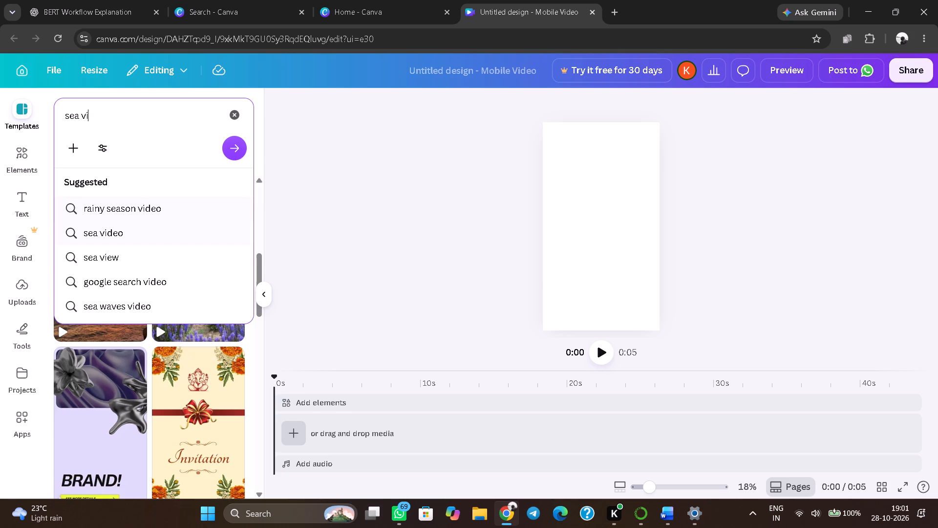
pyautogui.click(130, 231)
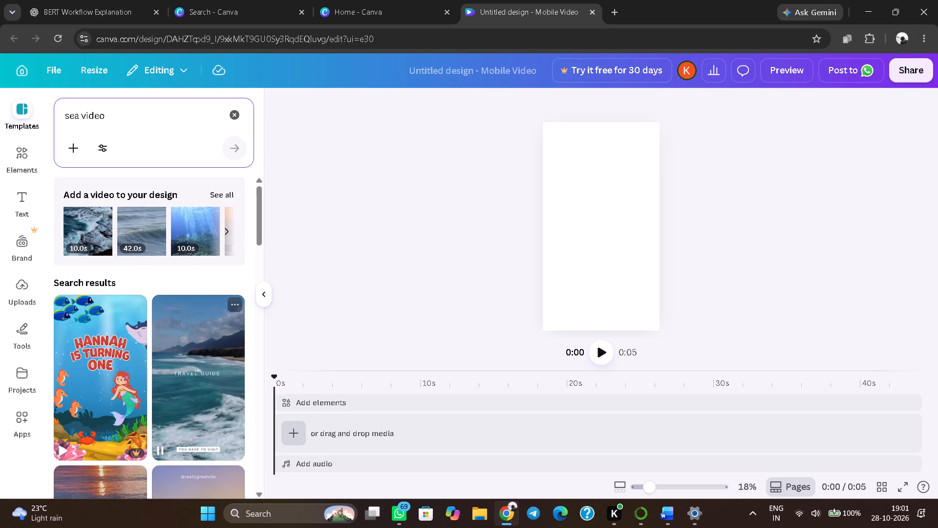
pyautogui.click(203, 386)
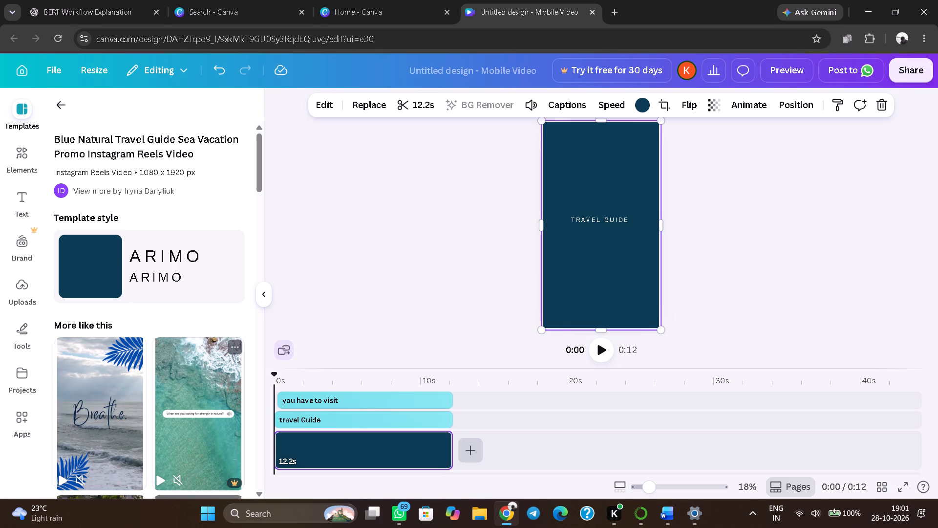
# Play the applied travel guide video to preview it.
pyautogui.click(605, 352)
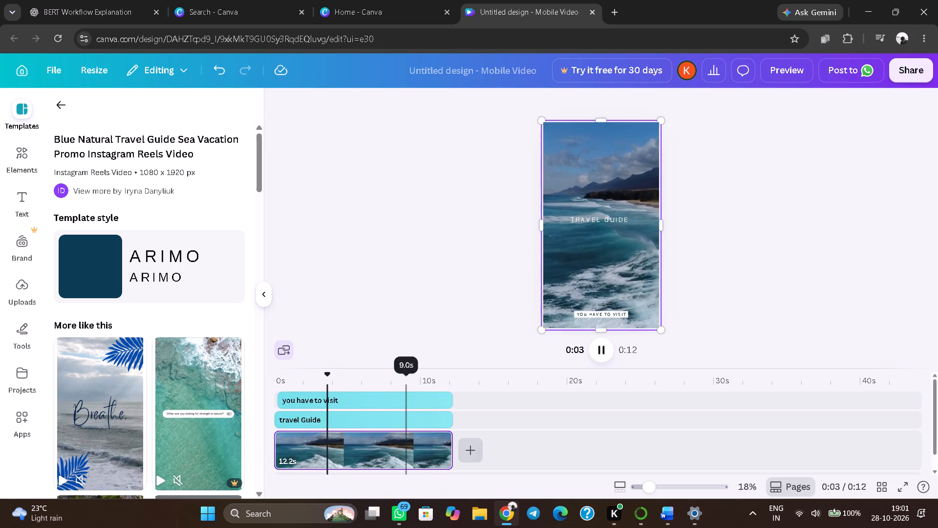
# Delete the "travel Guide" and "you have to visit" text elements from the video, keeping only the sea clip.
pyautogui.click(384, 418)
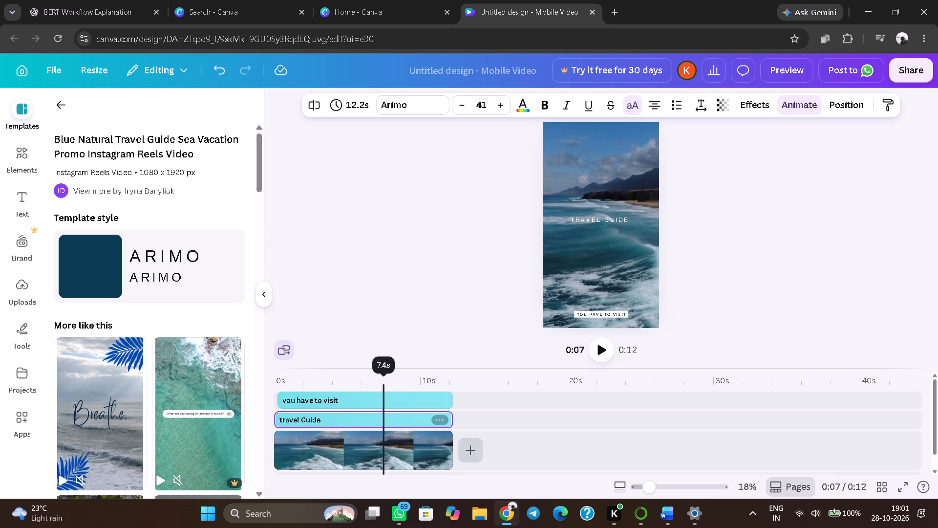
pyautogui.click(442, 418)
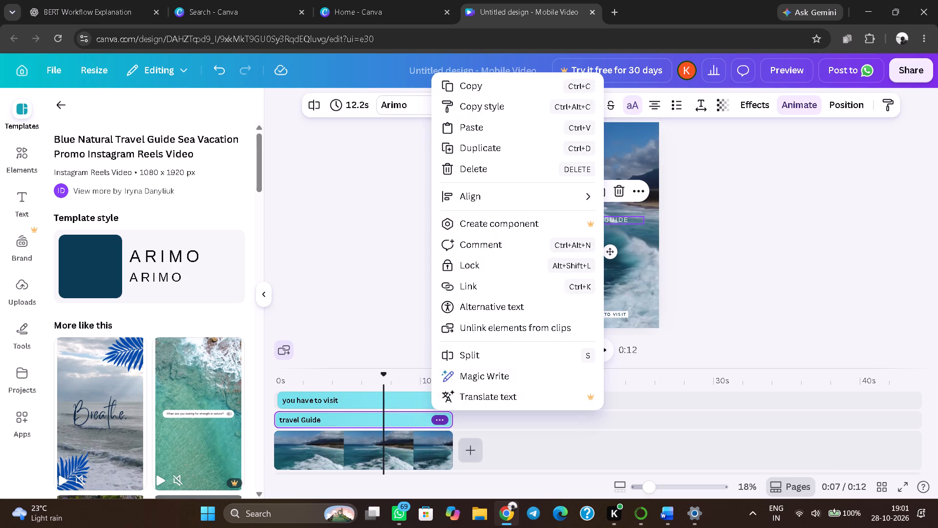
pyautogui.click(484, 168)
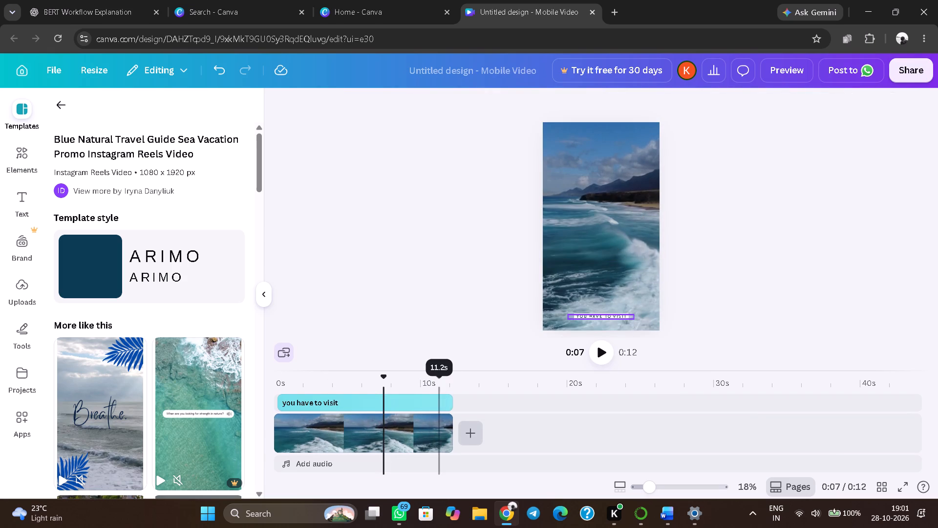
pyautogui.click(409, 404)
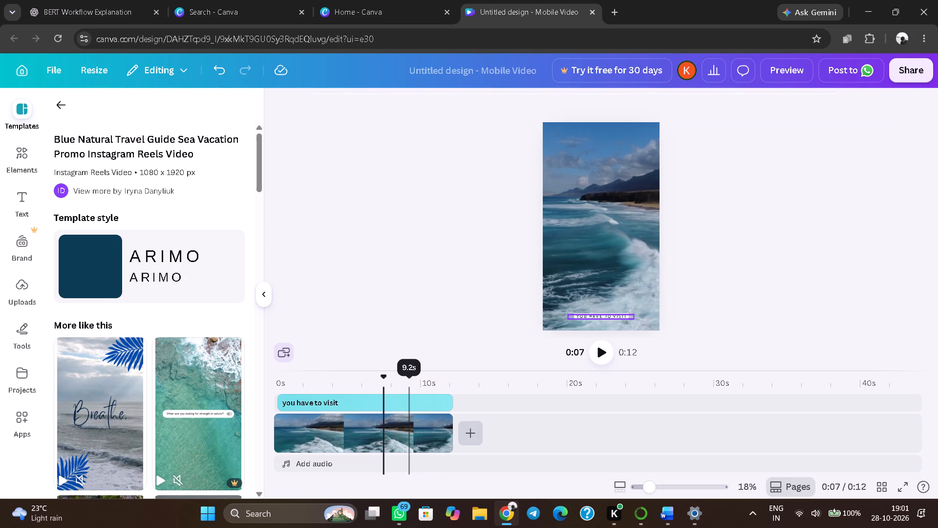
pyautogui.click(445, 404)
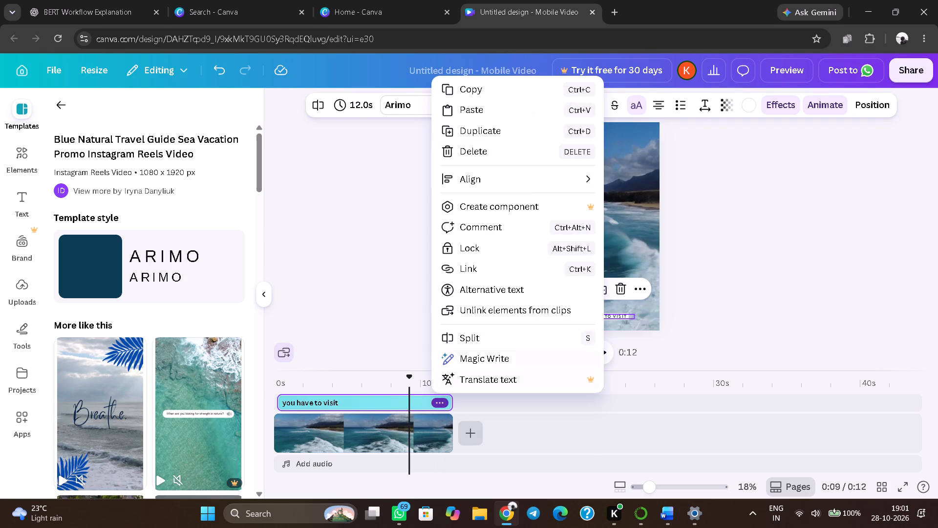
pyautogui.click(480, 154)
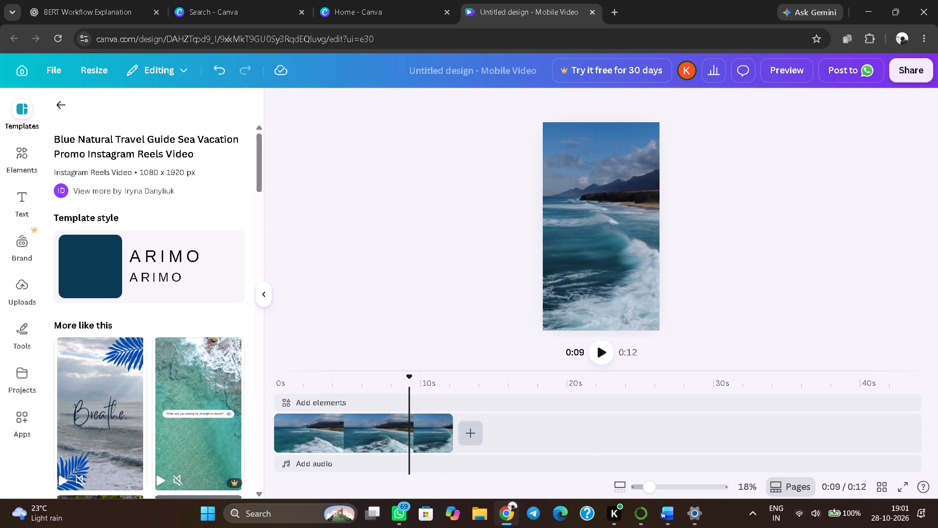
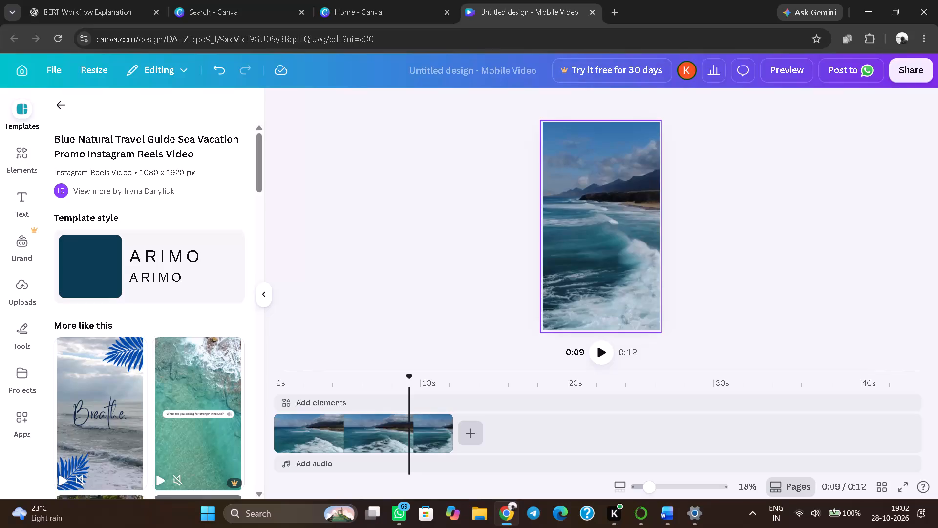
# Play the text-free sea clip to preview it and return the playhead to the start of the timeline.
pyautogui.click(600, 349)
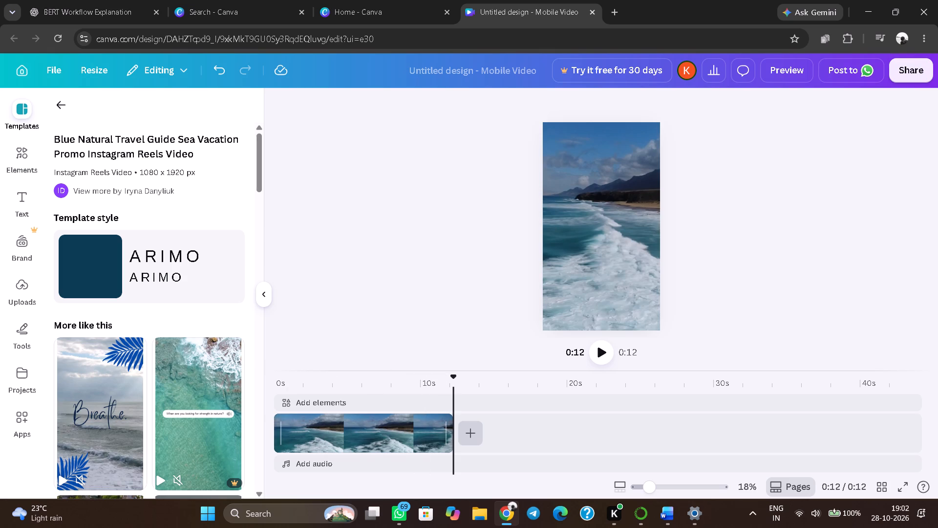
pyautogui.click(601, 356)
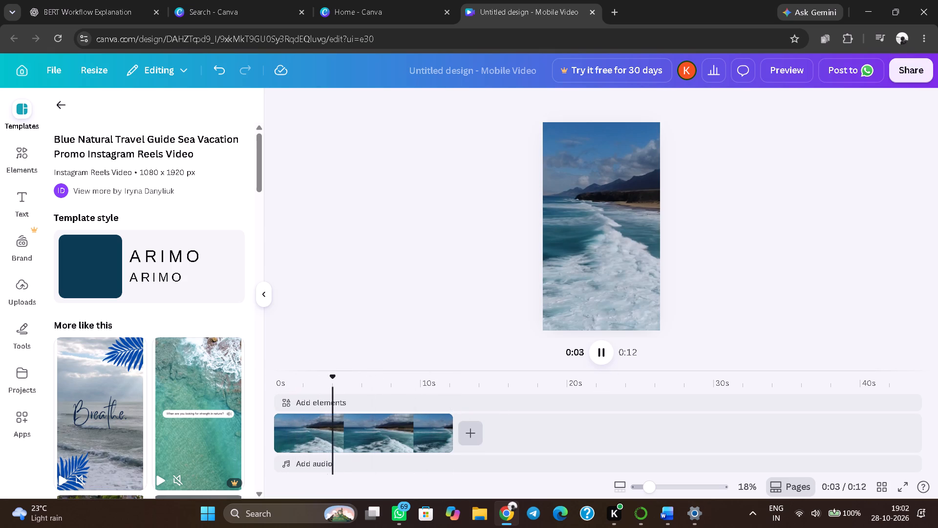
pyautogui.click(606, 354)
pyautogui.click(606, 354)
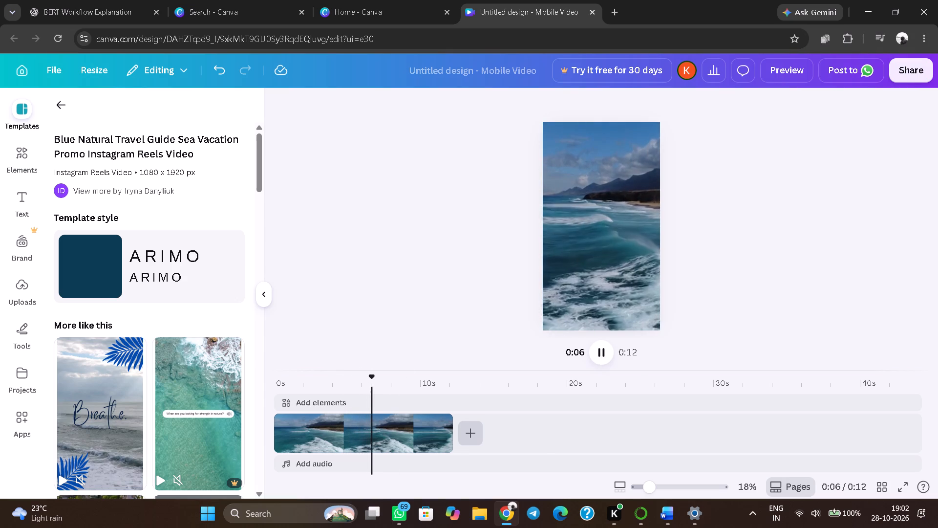
pyautogui.moveTo(362, 383); pyautogui.dragTo(224, 395)
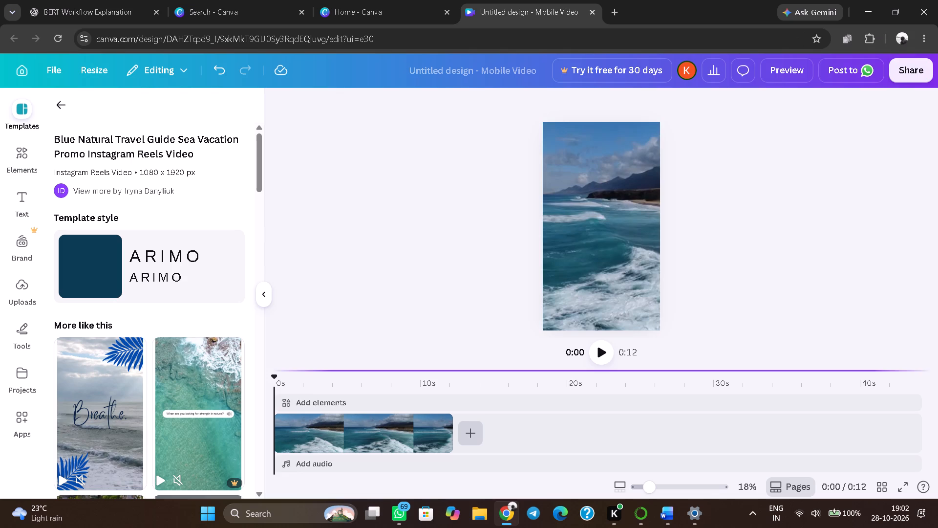
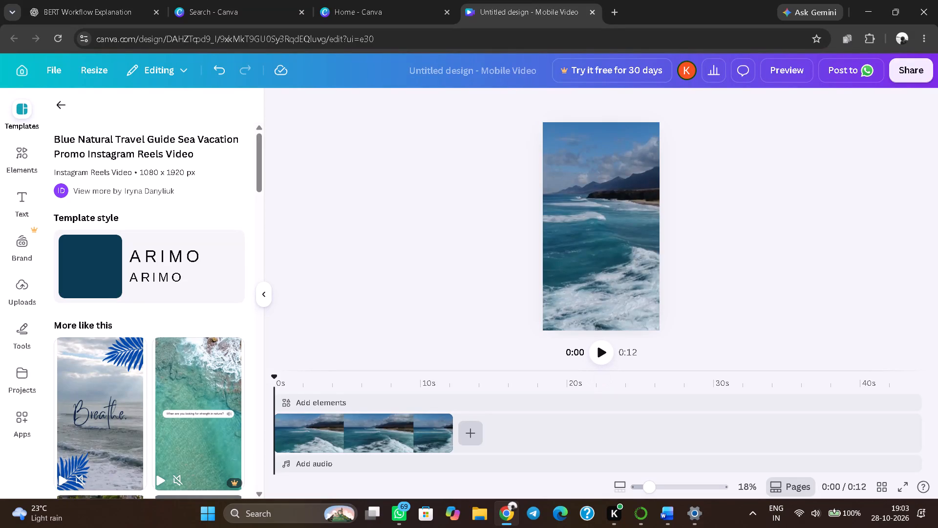
# Play the sea clip again from the start of the timeline.
pyautogui.click(603, 354)
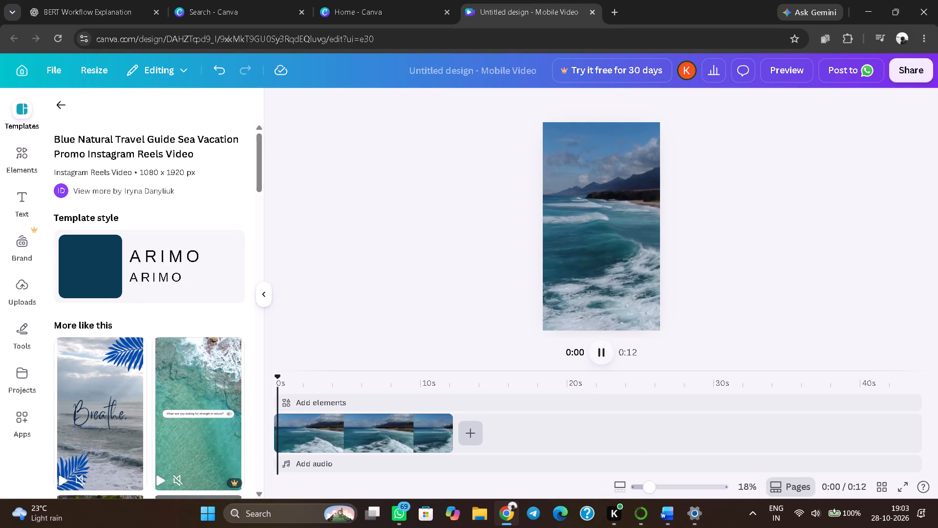
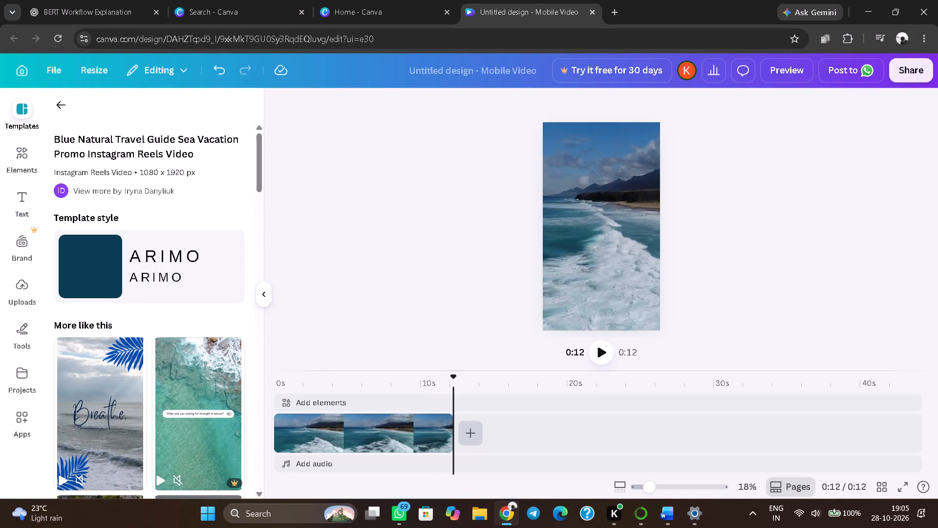
# Replay the sea clip, returning the playhead to the start of the timeline to watch it from 0:00.
pyautogui.click(601, 356)
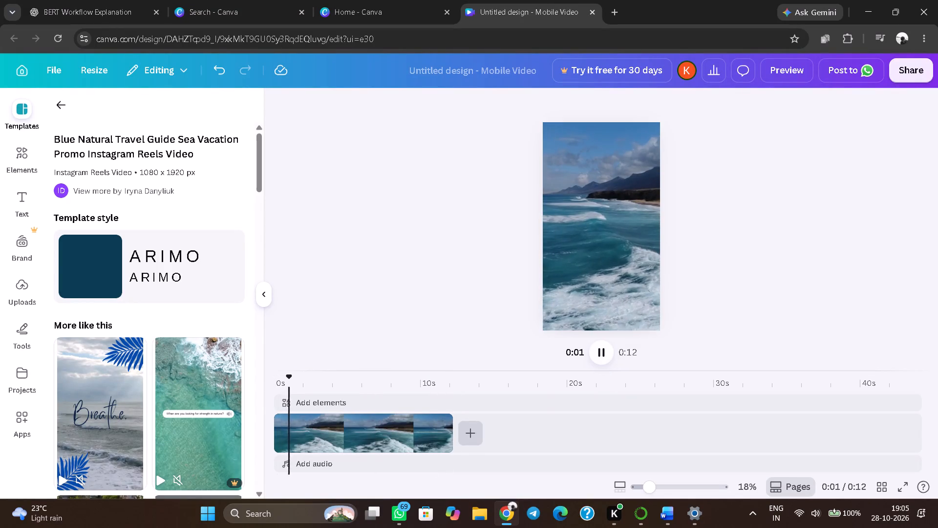
pyautogui.click(330, 395)
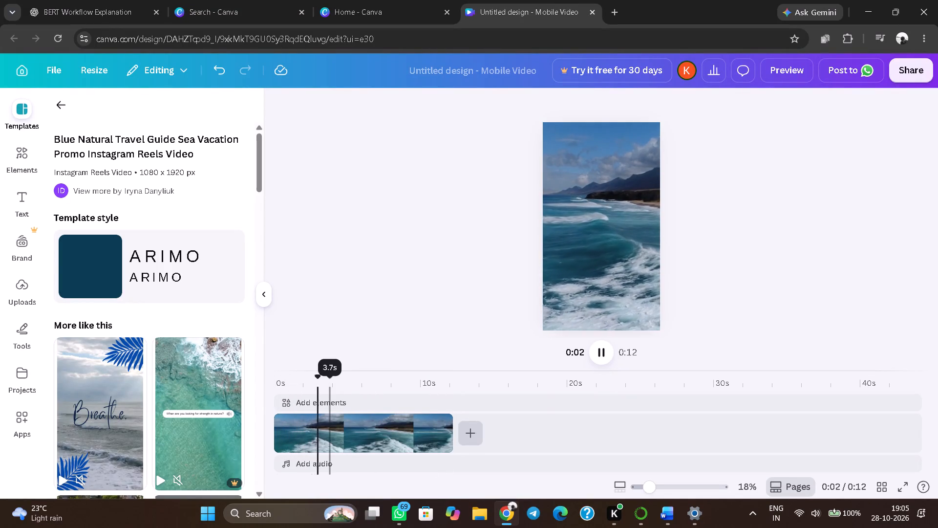
pyautogui.moveTo(330, 395); pyautogui.dragTo(268, 392)
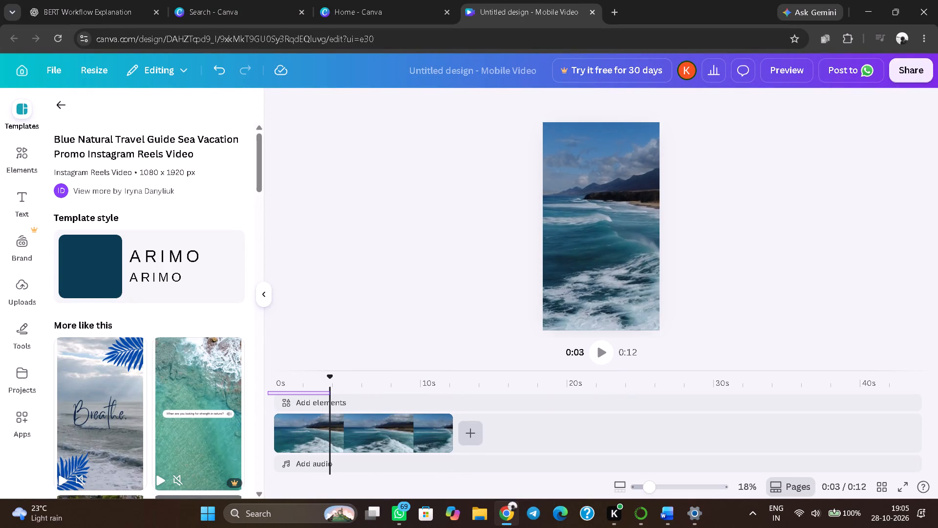
pyautogui.moveTo(268, 392); pyautogui.dragTo(273, 393)
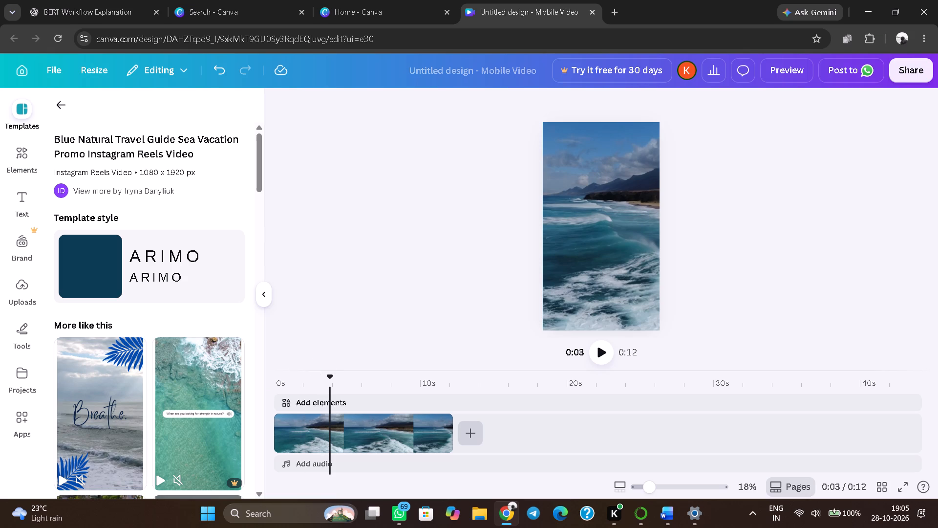
pyautogui.click(332, 396)
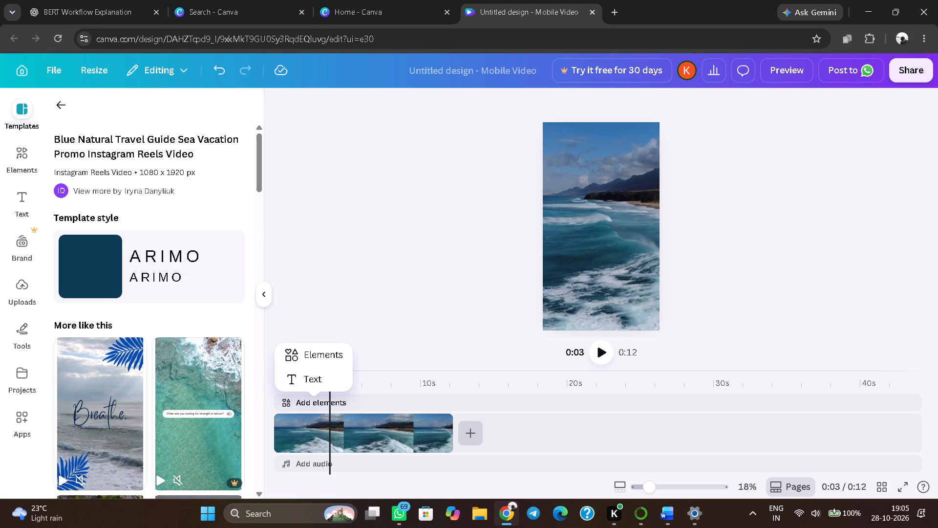
pyautogui.click(328, 396)
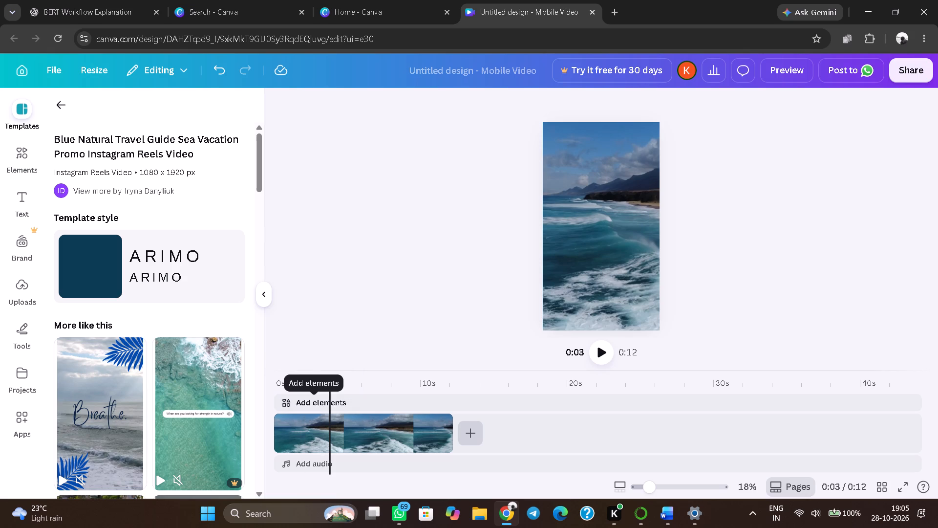
pyautogui.click(328, 415)
pyautogui.moveTo(328, 415); pyautogui.dragTo(329, 427)
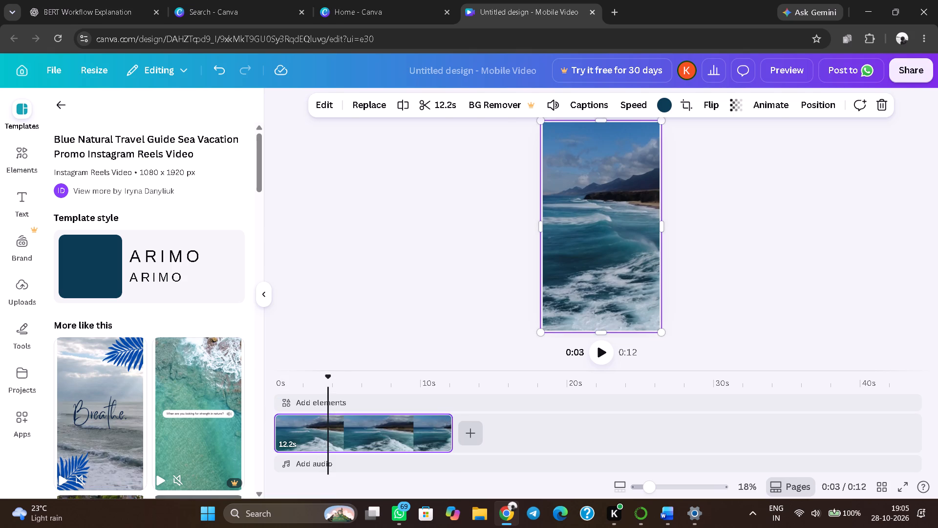
pyautogui.moveTo(327, 378); pyautogui.dragTo(272, 373)
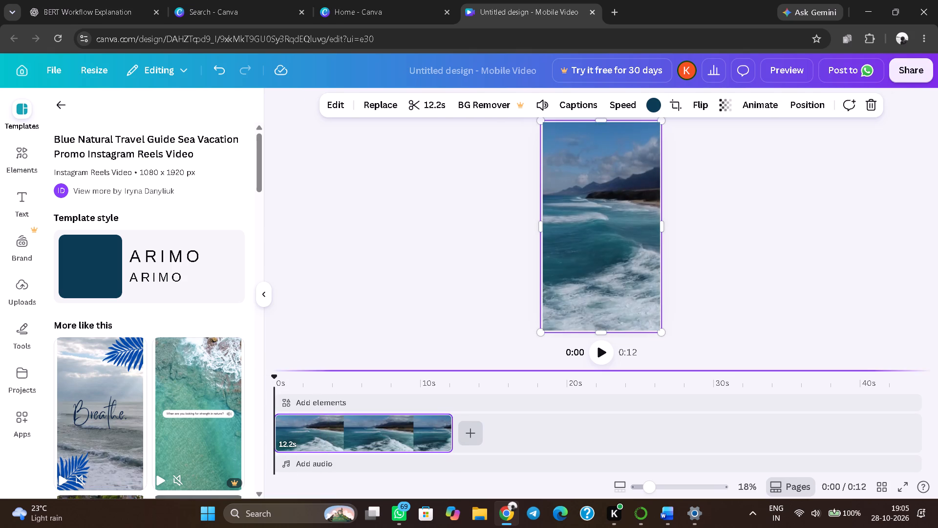
pyautogui.click(599, 352)
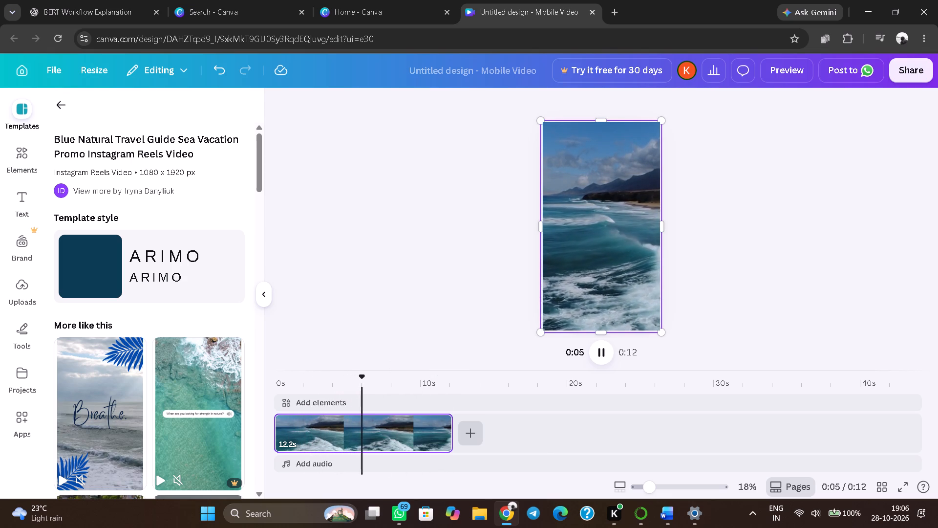
# Open the Music & SFX library for the video's audio track.
pyautogui.click(319, 461)
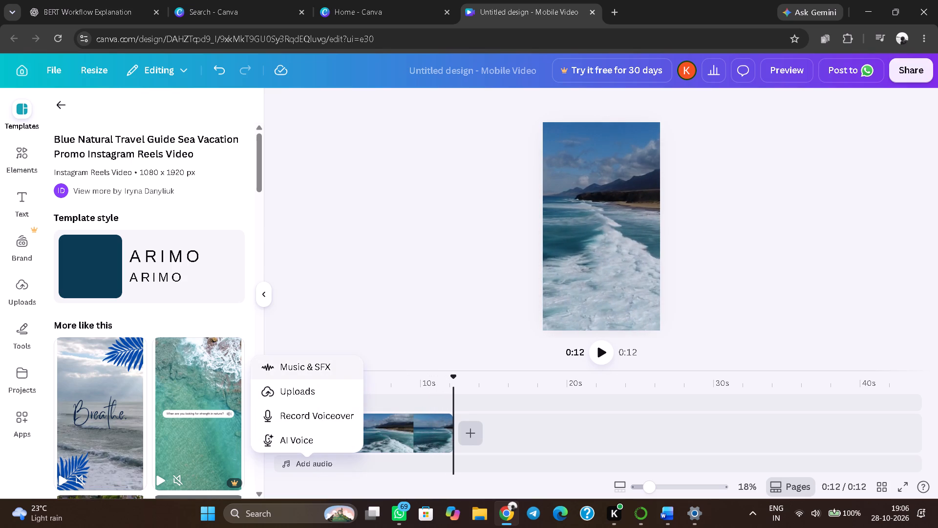
pyautogui.click(319, 368)
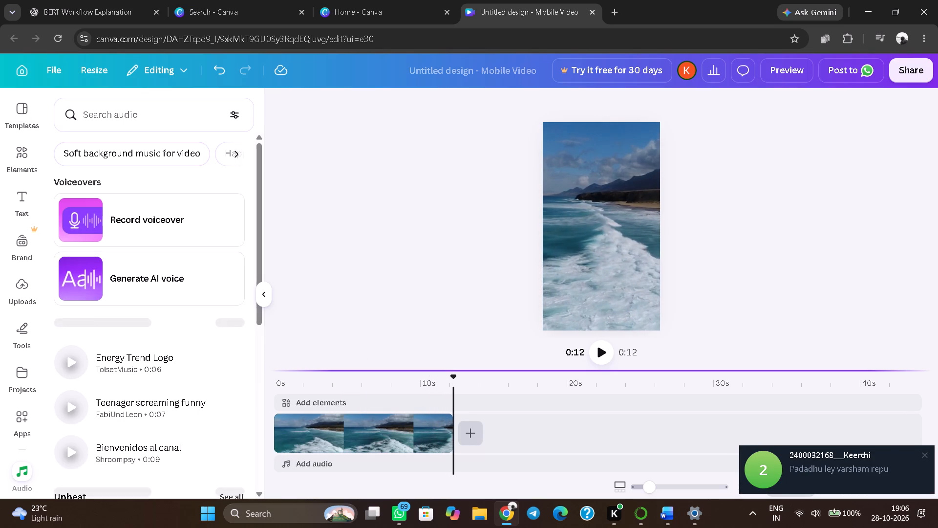
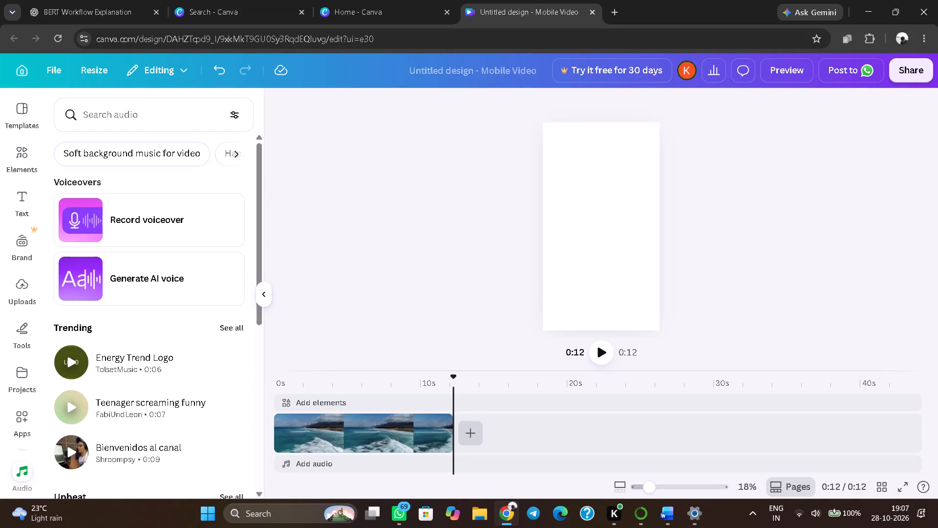
# Return the playhead from the end of the sea clip to 0:00 on the timeline.
pyautogui.click(456, 374)
pyautogui.moveTo(454, 378); pyautogui.dragTo(346, 363)
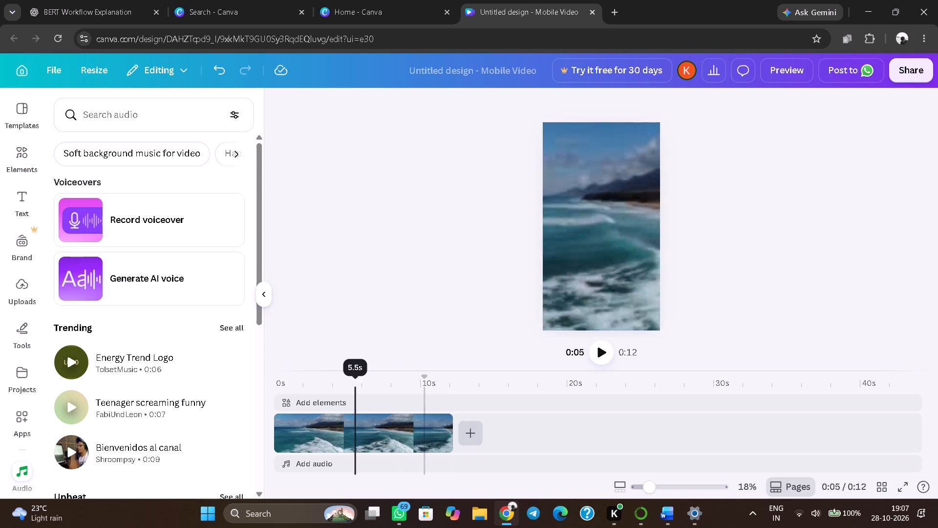
pyautogui.moveTo(346, 363); pyautogui.dragTo(259, 370)
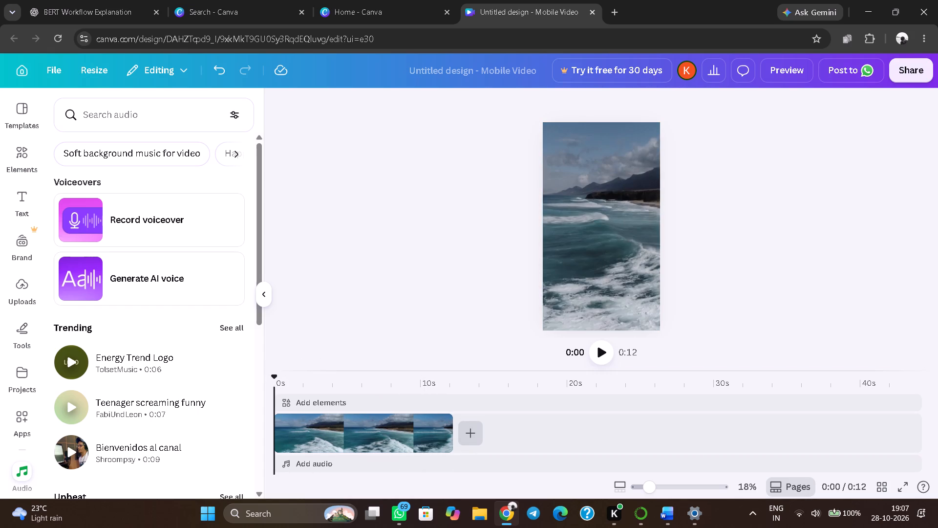
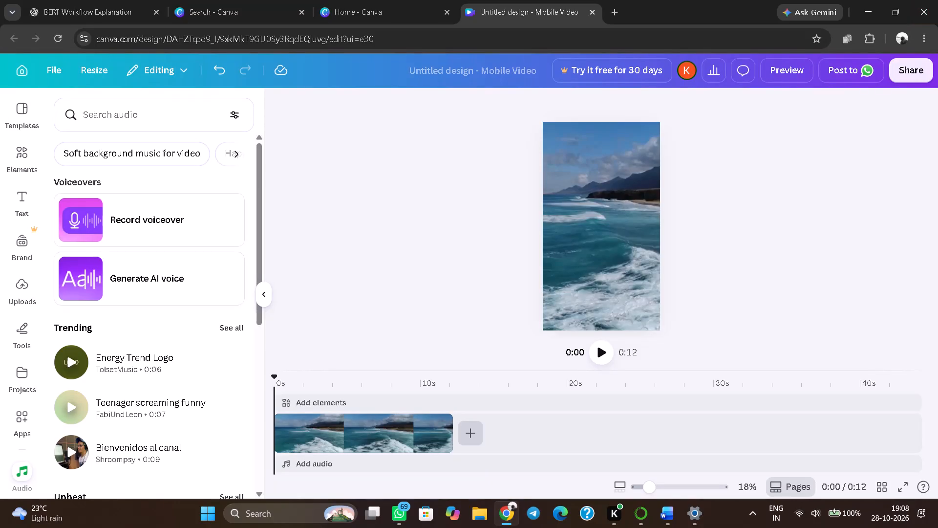
# Play the sea clip from the start to preview it.
pyautogui.click(604, 350)
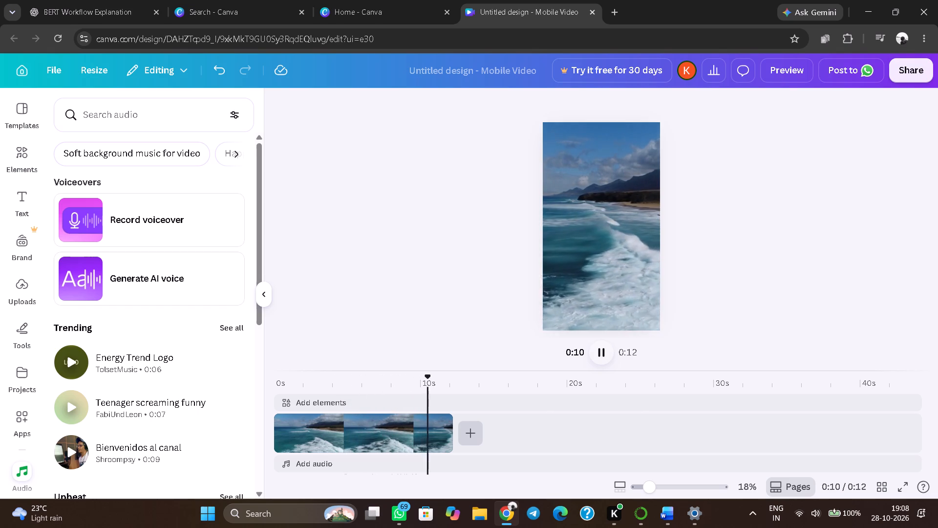
# Search the audio library for "nature", and clear the search after viewing the tracks.
pyautogui.click(135, 114)
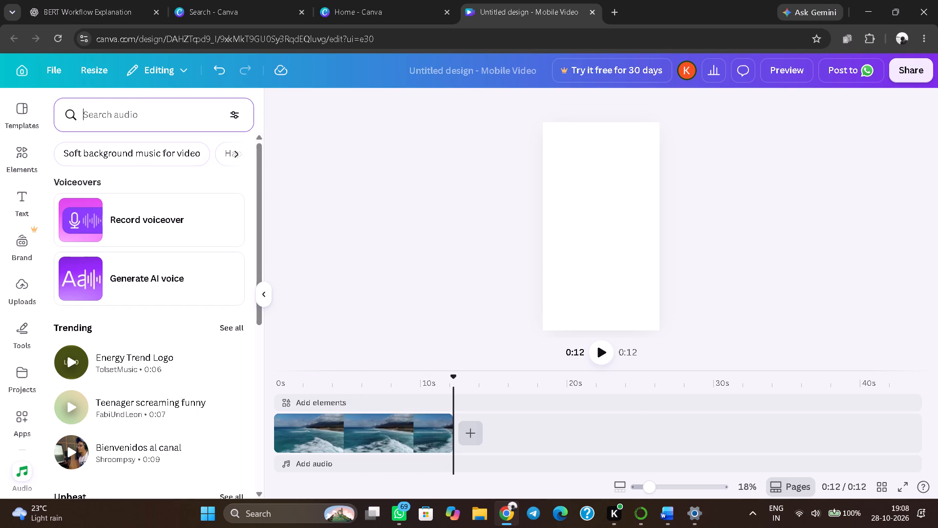
pyautogui.write('nature')
pyautogui.press('Return')
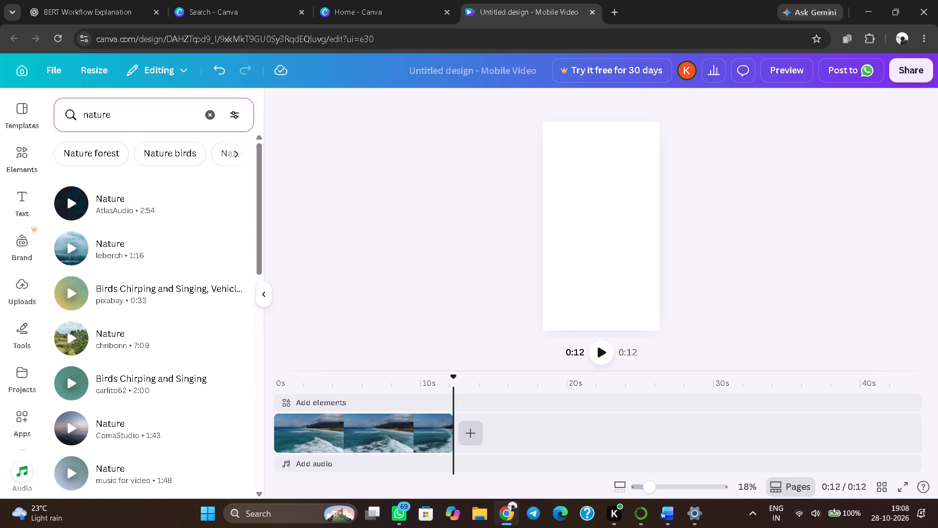
pyautogui.click(213, 112)
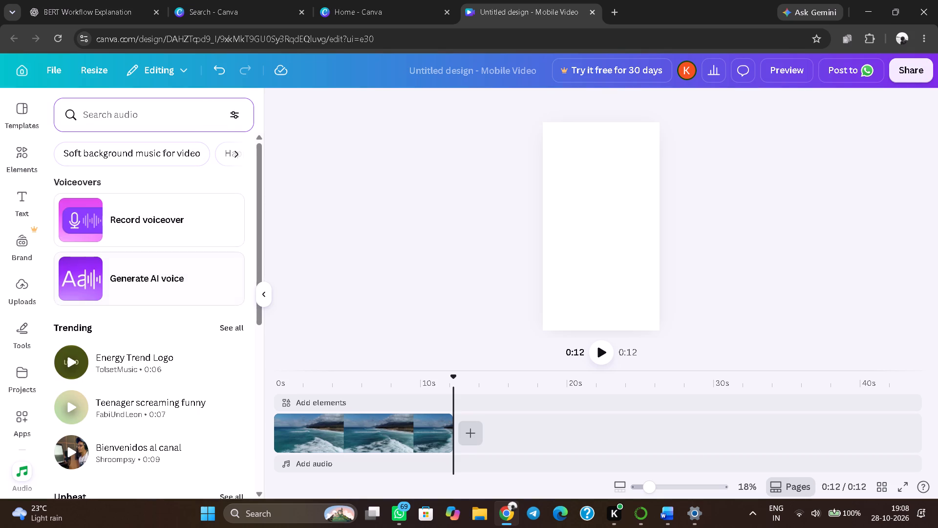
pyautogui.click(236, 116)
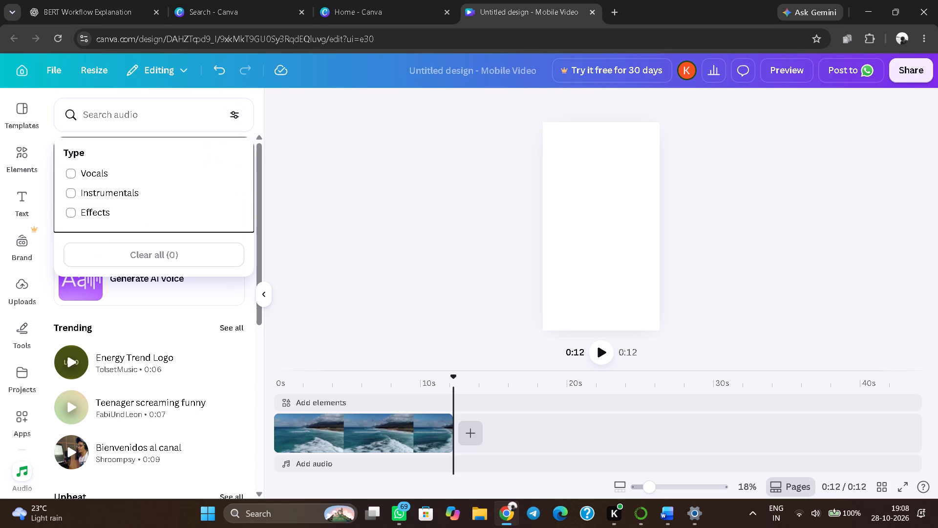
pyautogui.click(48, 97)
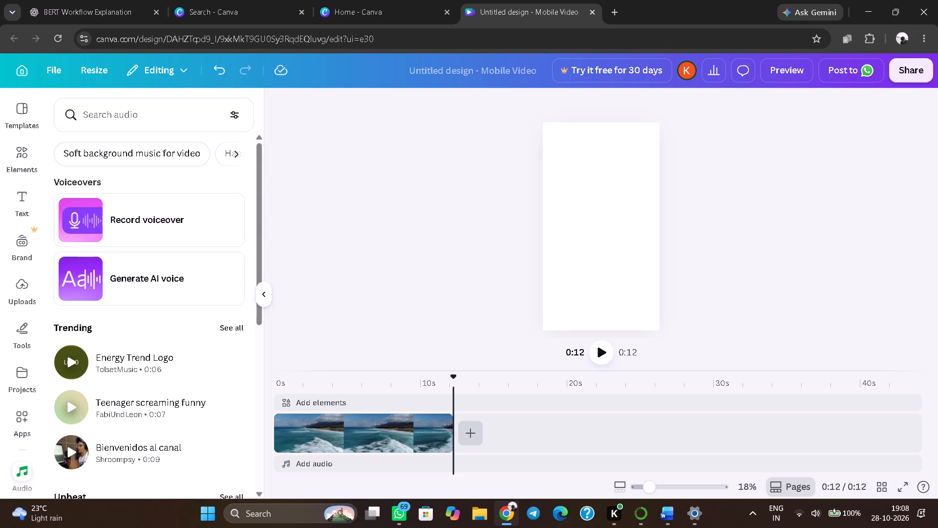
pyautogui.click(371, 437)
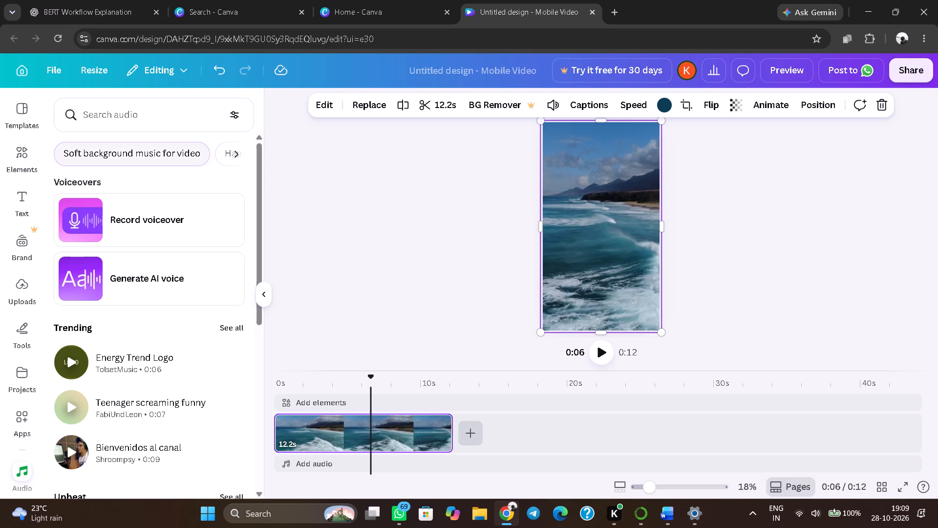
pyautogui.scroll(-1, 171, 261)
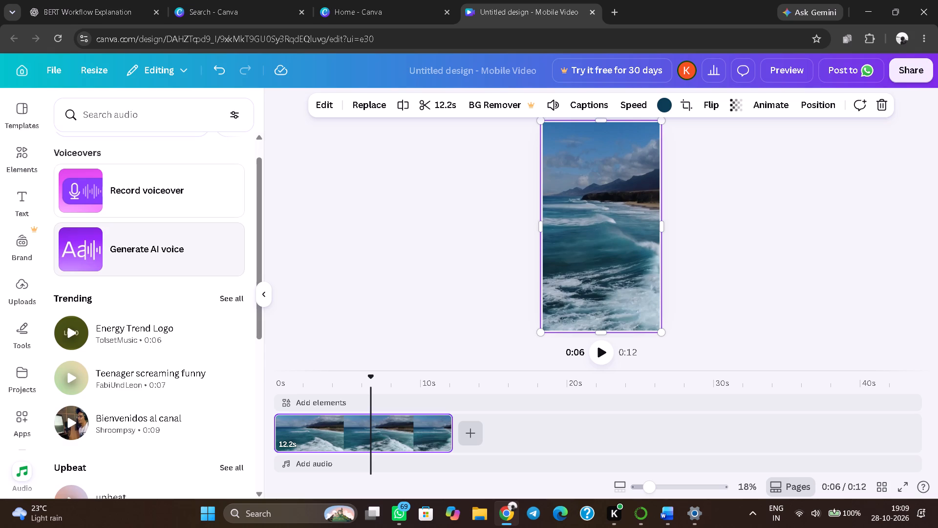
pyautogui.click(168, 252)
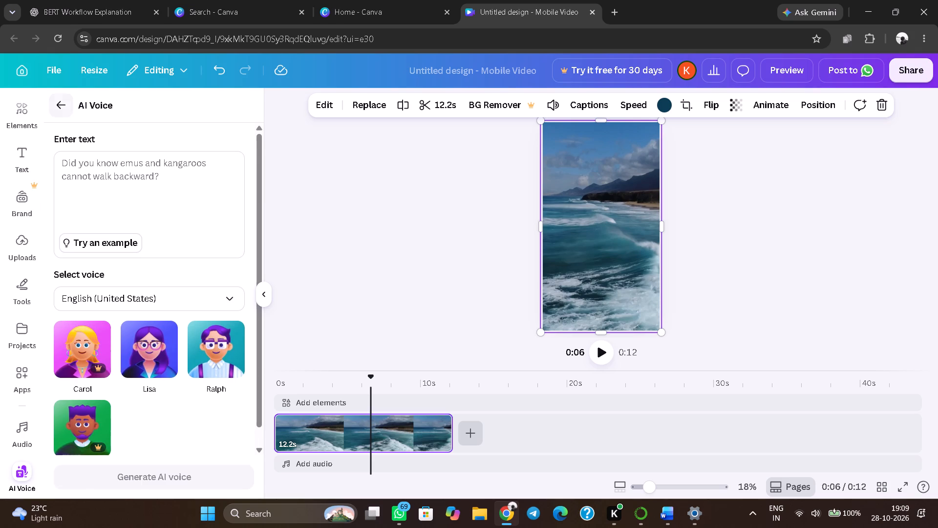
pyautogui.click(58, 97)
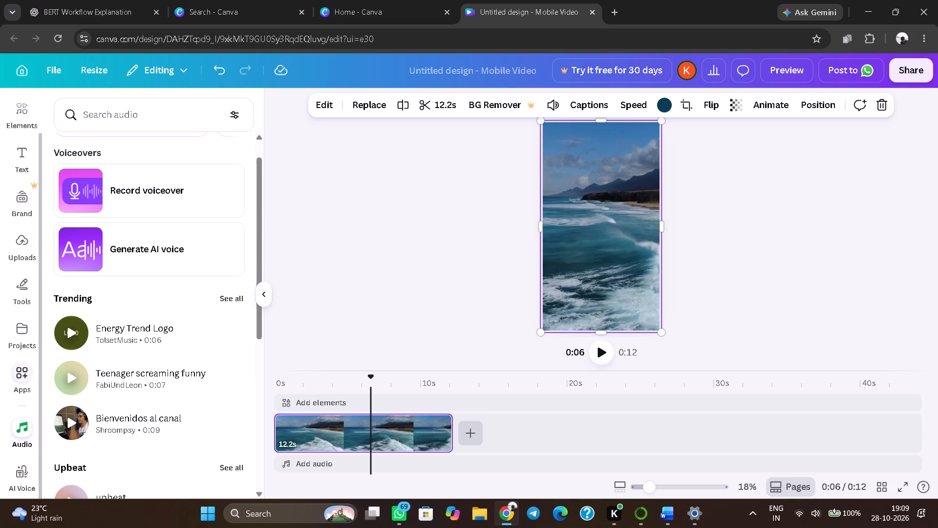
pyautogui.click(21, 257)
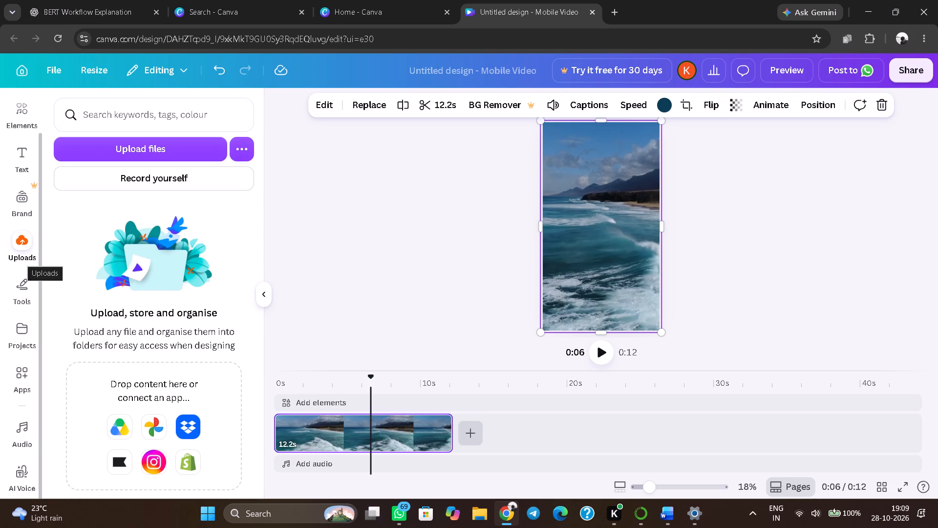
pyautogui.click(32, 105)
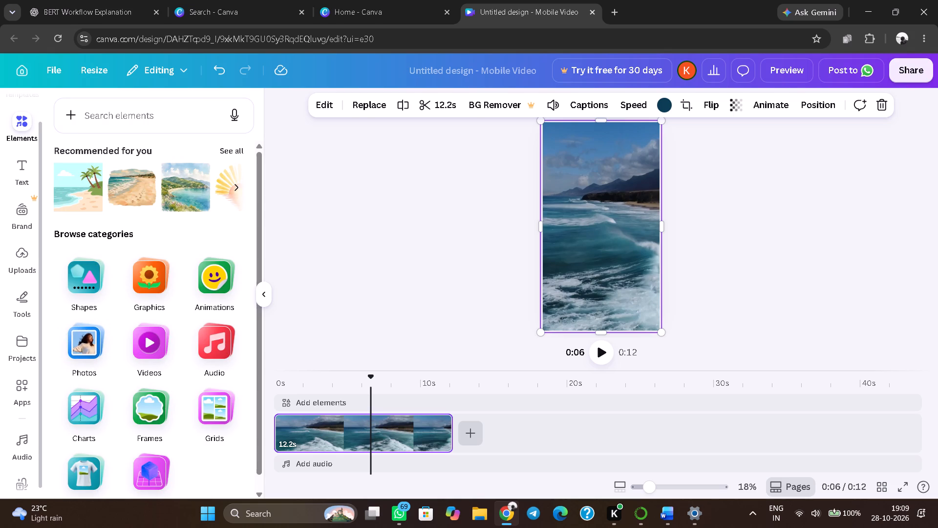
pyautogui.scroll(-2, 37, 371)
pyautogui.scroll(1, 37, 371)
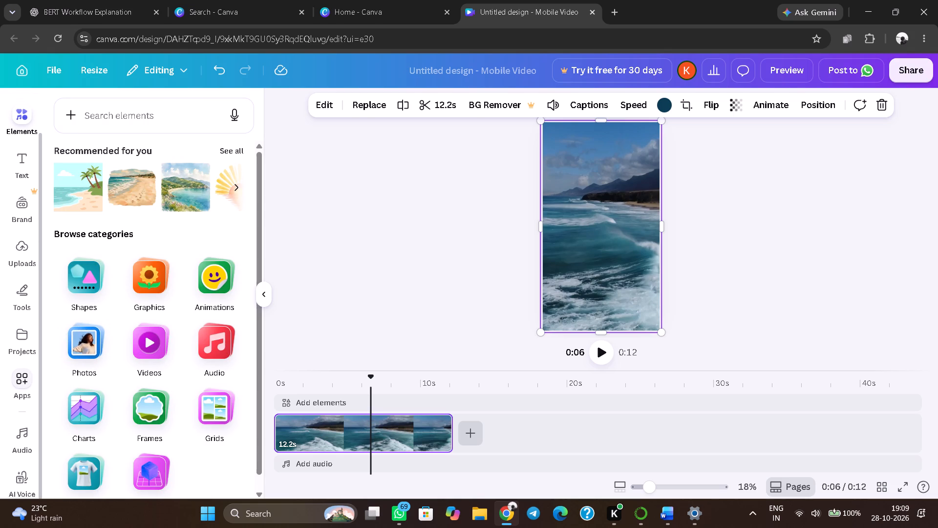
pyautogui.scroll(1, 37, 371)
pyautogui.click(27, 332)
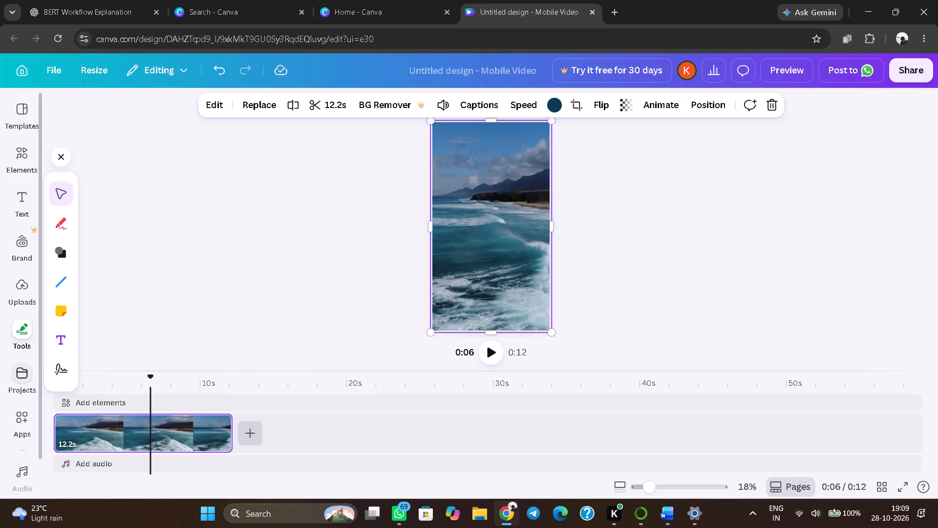
# Add the 864 x 1152 px Untitled Design with the standing woman's photo from your projects as a page after the sea clip.
pyautogui.click(22, 383)
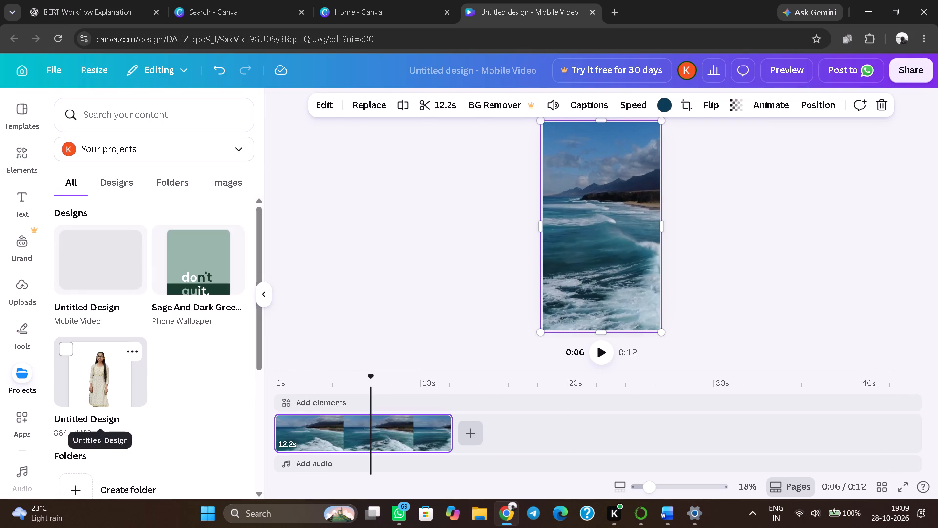
pyautogui.click(107, 391)
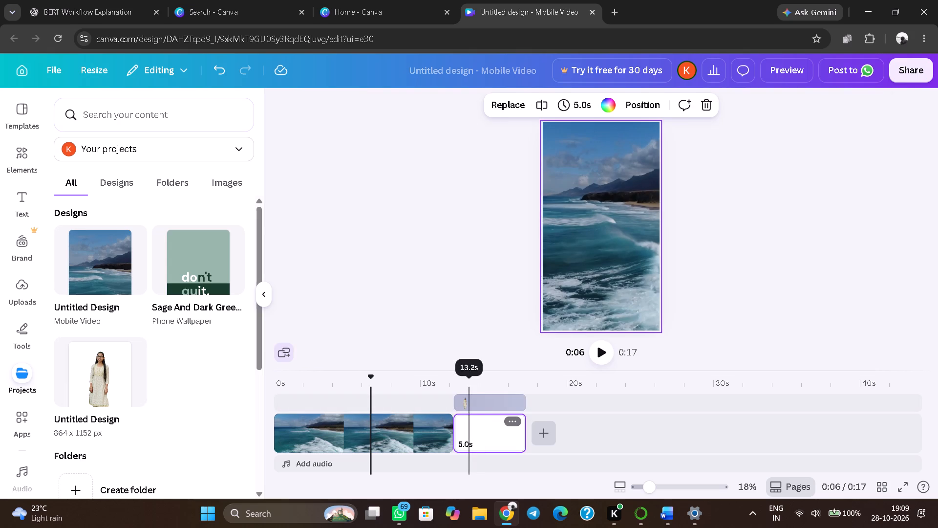
# Show the added photo page on the canvas to examine the standing woman's picture.
pyautogui.click(477, 444)
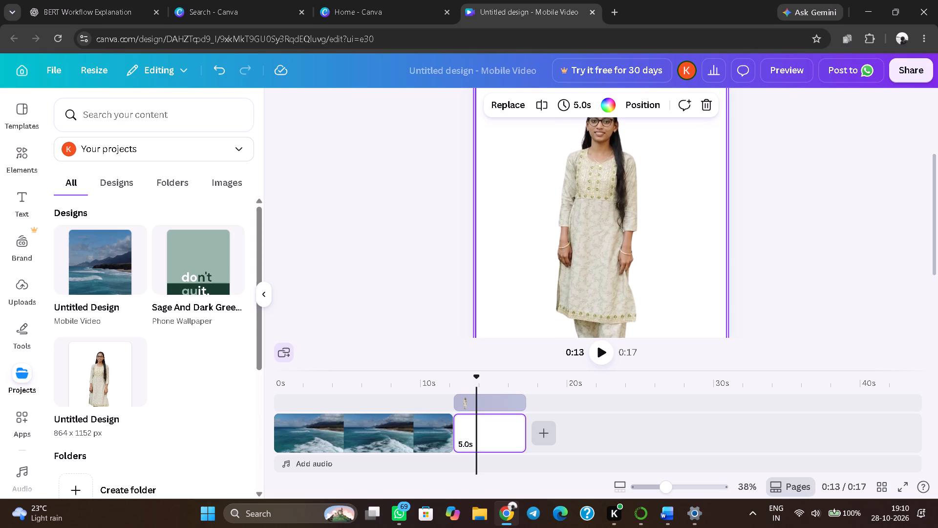
pyautogui.scroll(1, 618, 200)
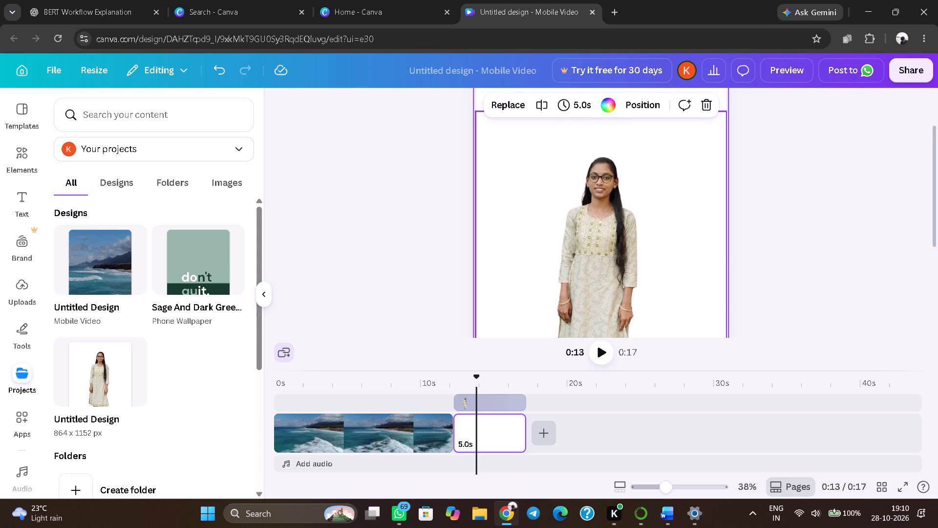
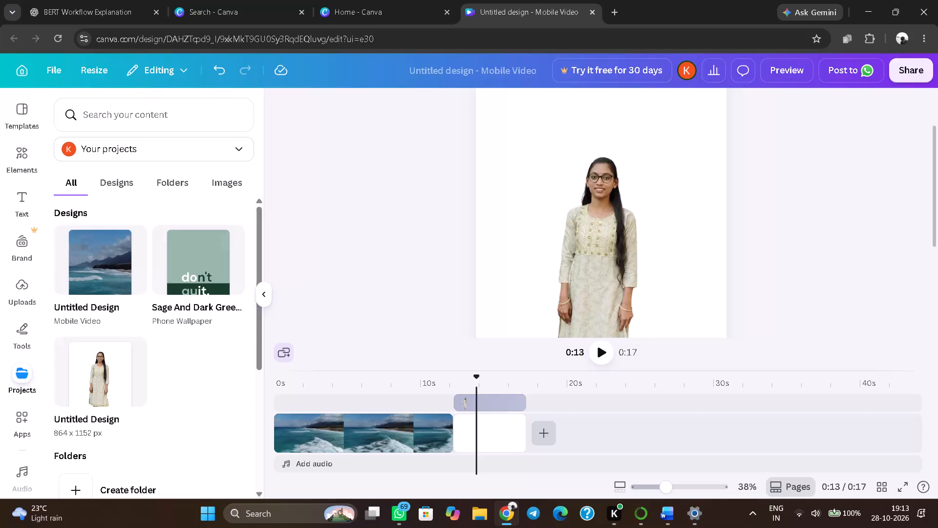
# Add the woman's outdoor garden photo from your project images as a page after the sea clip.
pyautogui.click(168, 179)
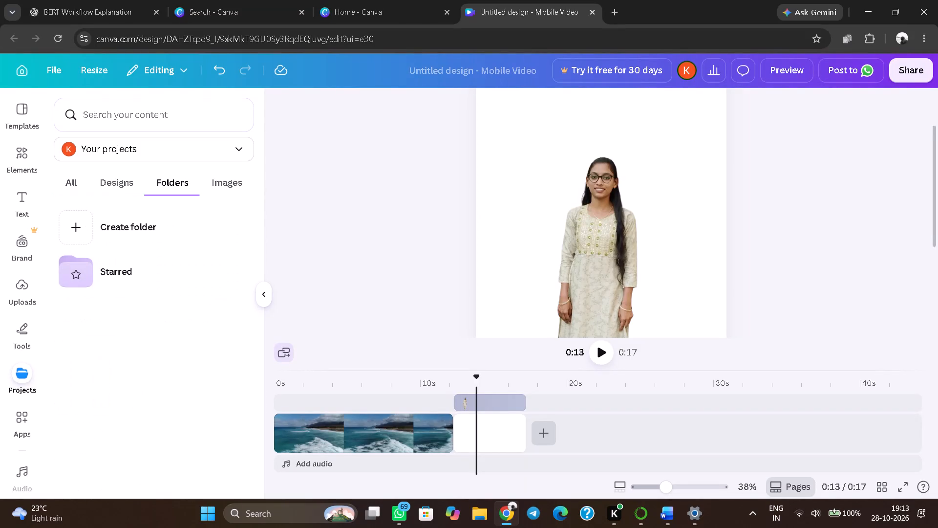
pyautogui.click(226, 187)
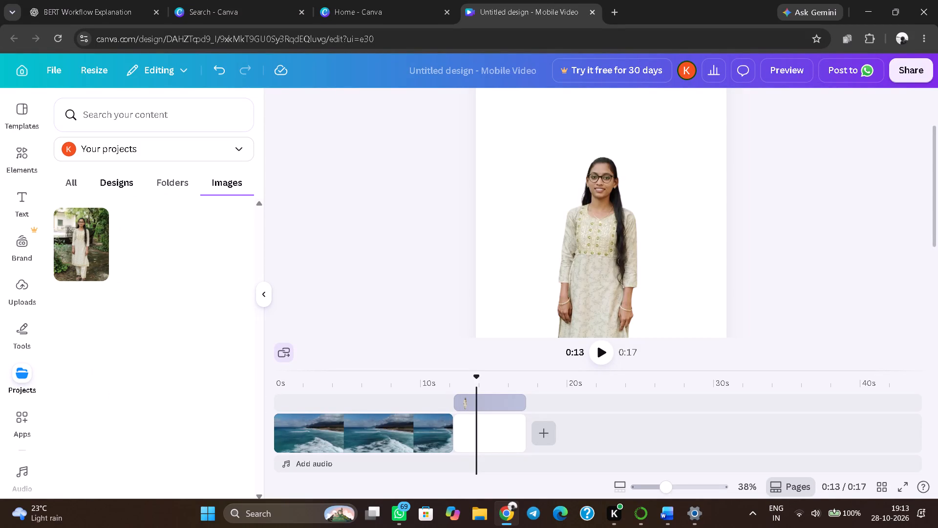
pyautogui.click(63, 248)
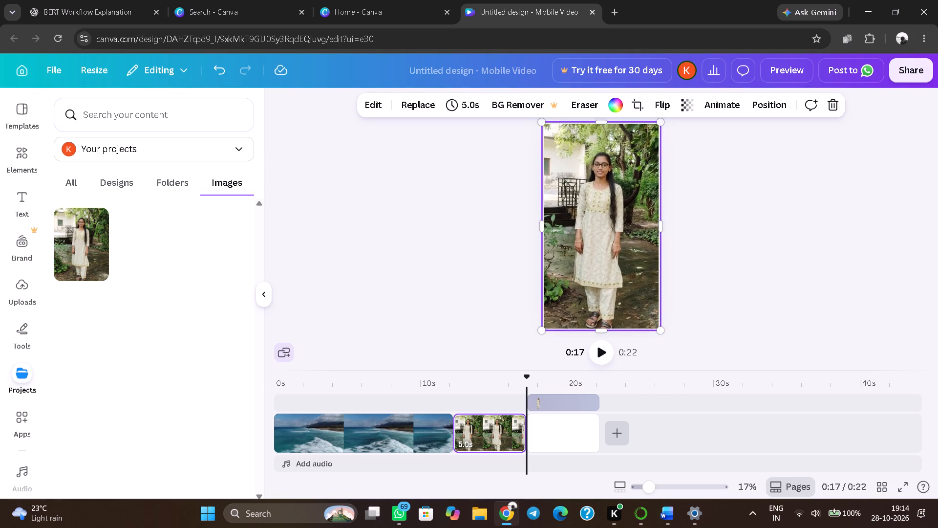
# Delete everything after the sea clip: the woman's cut-out picture, her outdoor photo and the blank page.
pyautogui.click(548, 406)
pyautogui.click(590, 405)
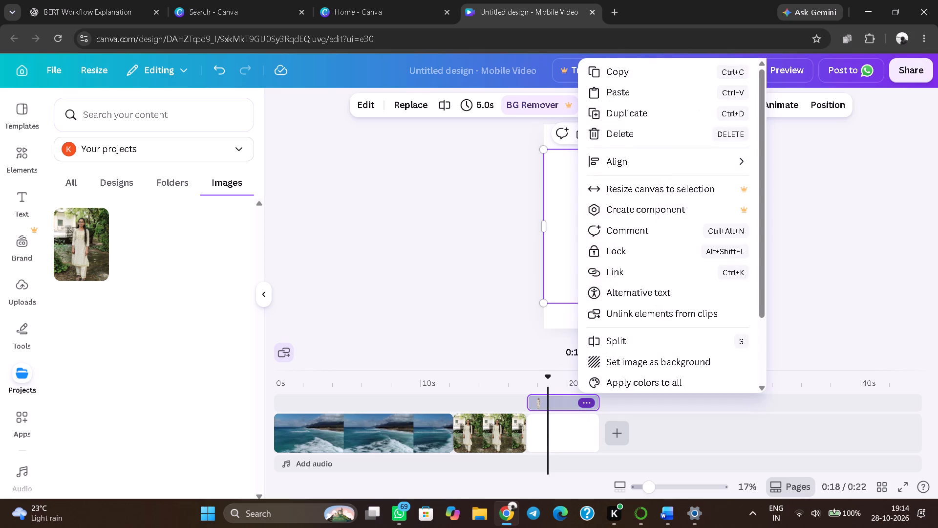
pyautogui.click(644, 135)
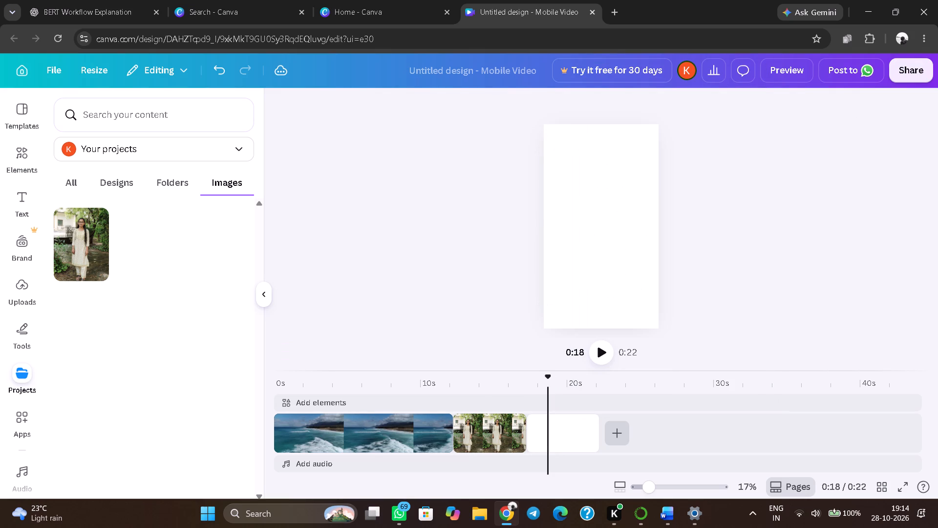
pyautogui.click(495, 432)
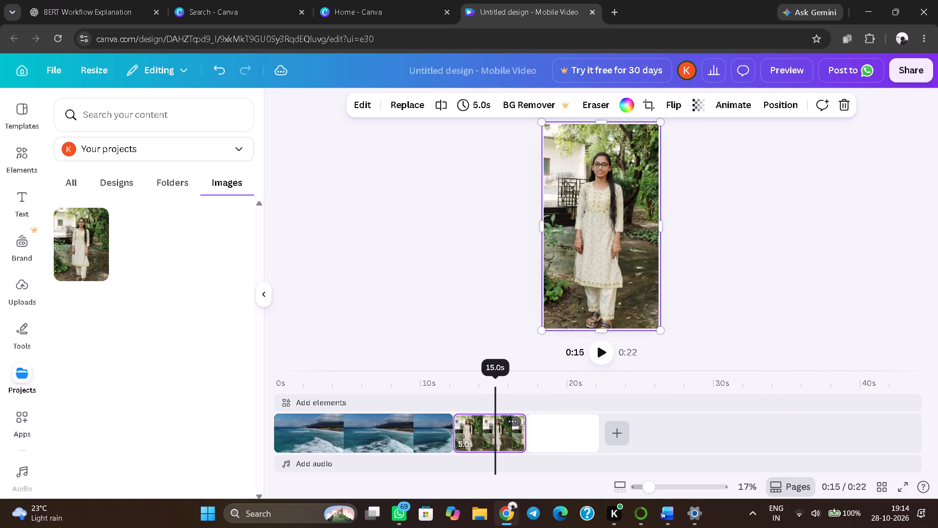
pyautogui.click(513, 422)
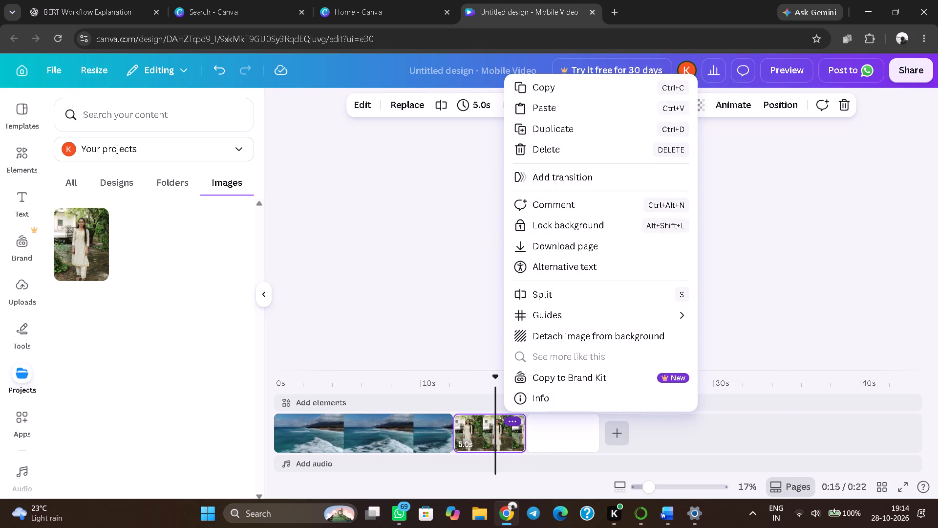
pyautogui.click(563, 152)
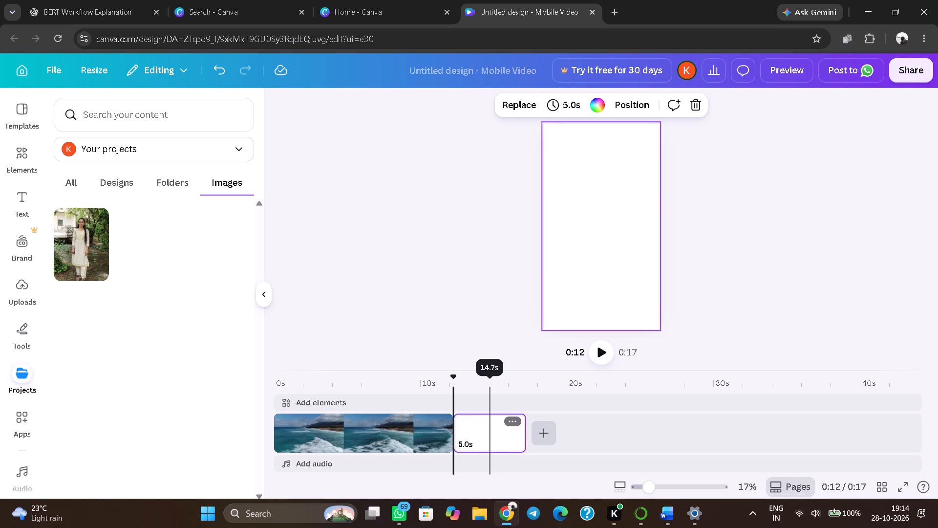
pyautogui.click(511, 425)
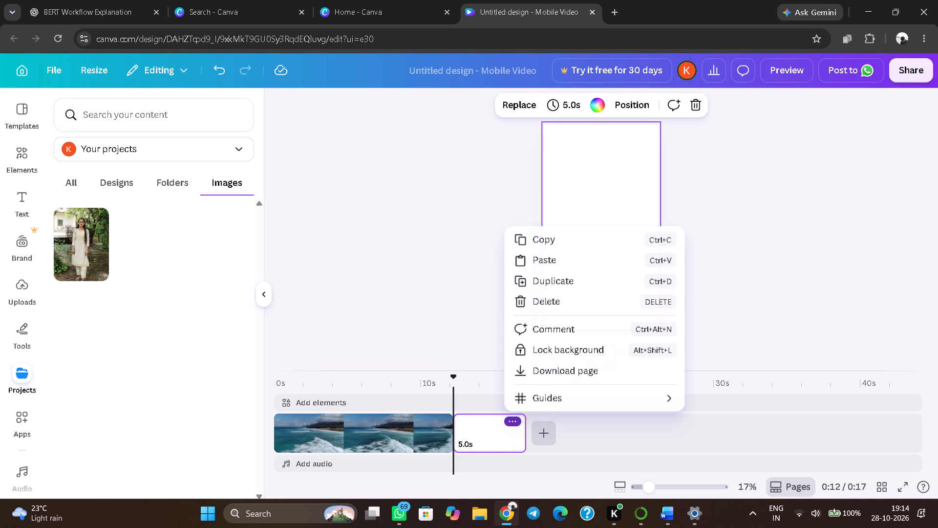
pyautogui.click(557, 302)
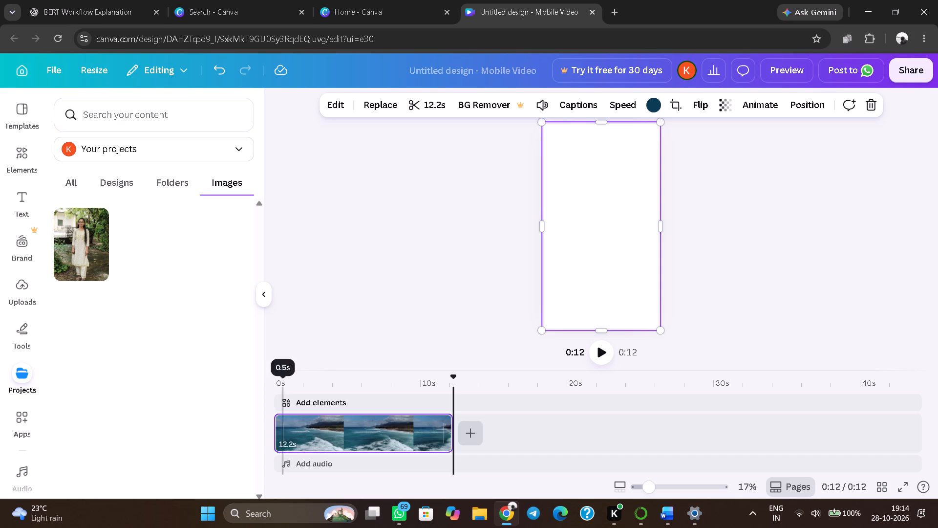
# Play the sea clip from the start to preview it.
pyautogui.click(283, 378)
pyautogui.moveTo(283, 378); pyautogui.dragTo(271, 380)
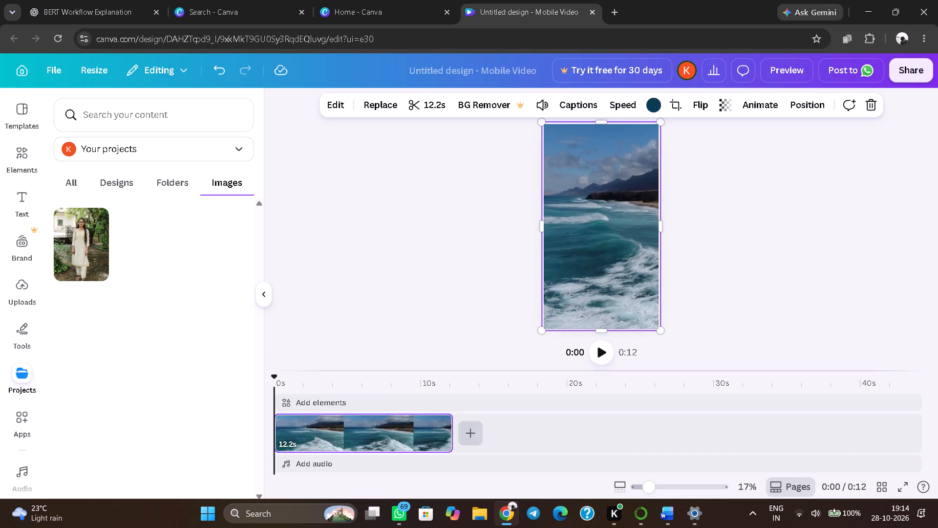
pyautogui.click(598, 353)
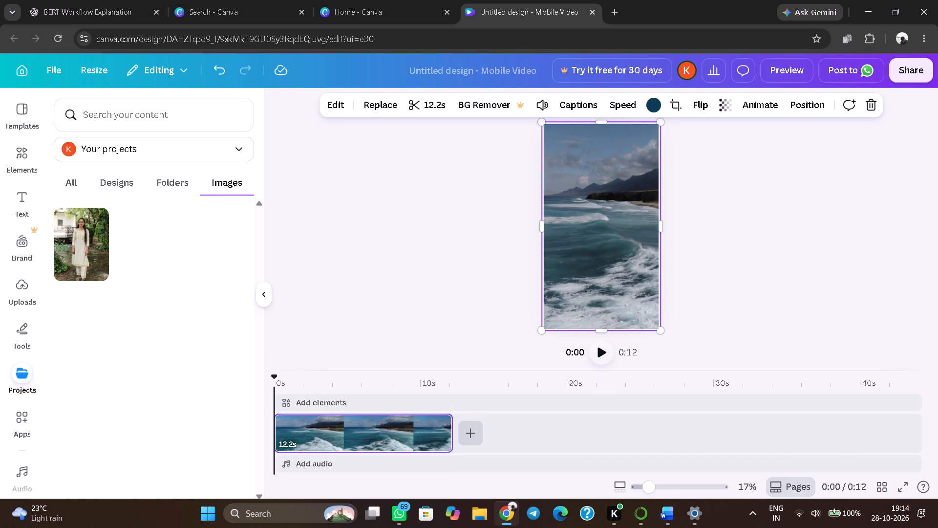
pyautogui.click(598, 353)
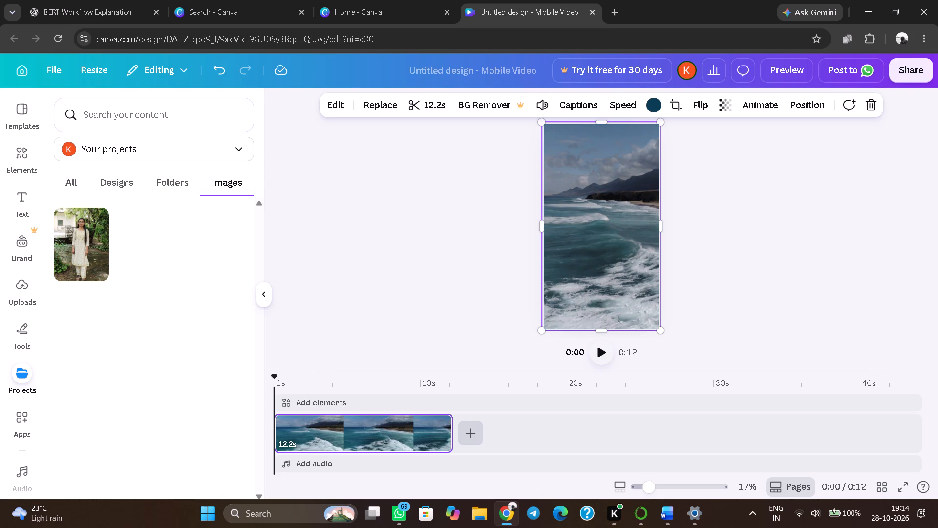
pyautogui.click(602, 353)
pyautogui.click(278, 381)
pyautogui.click(278, 381)
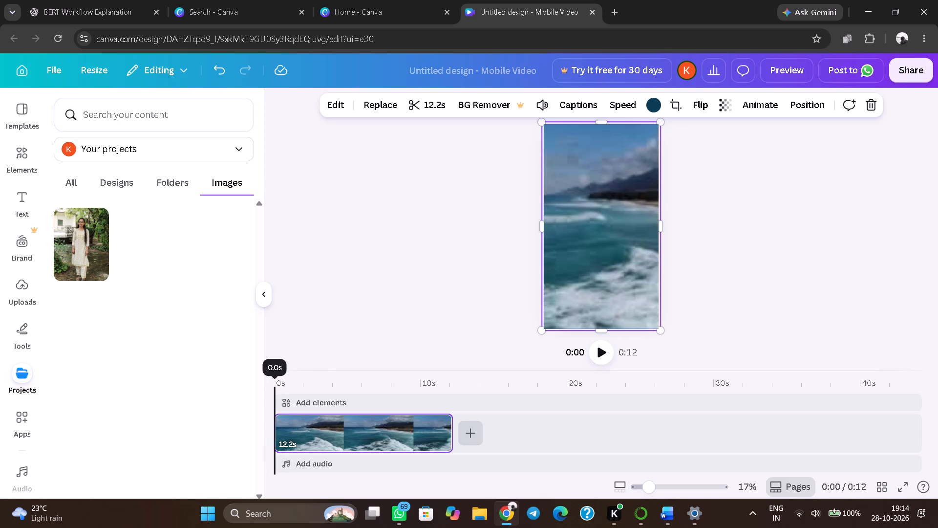
pyautogui.click(597, 356)
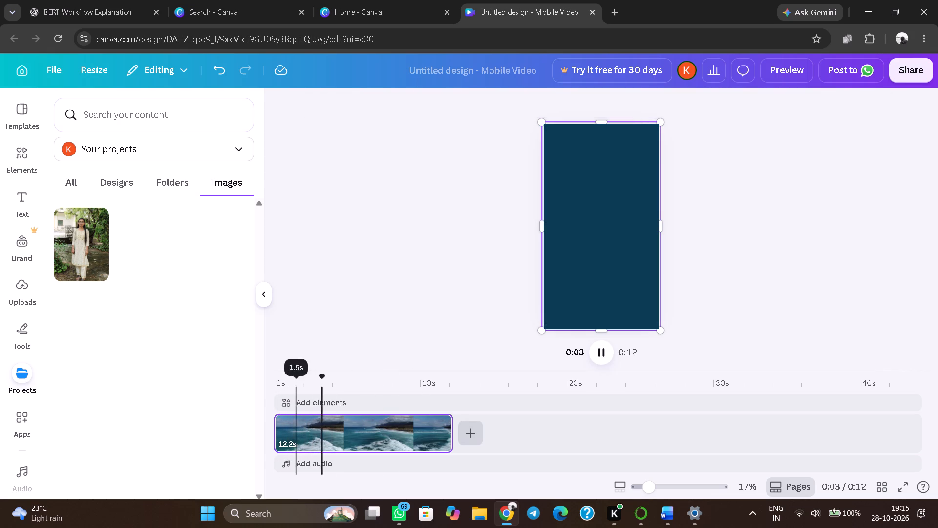
pyautogui.moveTo(328, 381); pyautogui.dragTo(272, 371)
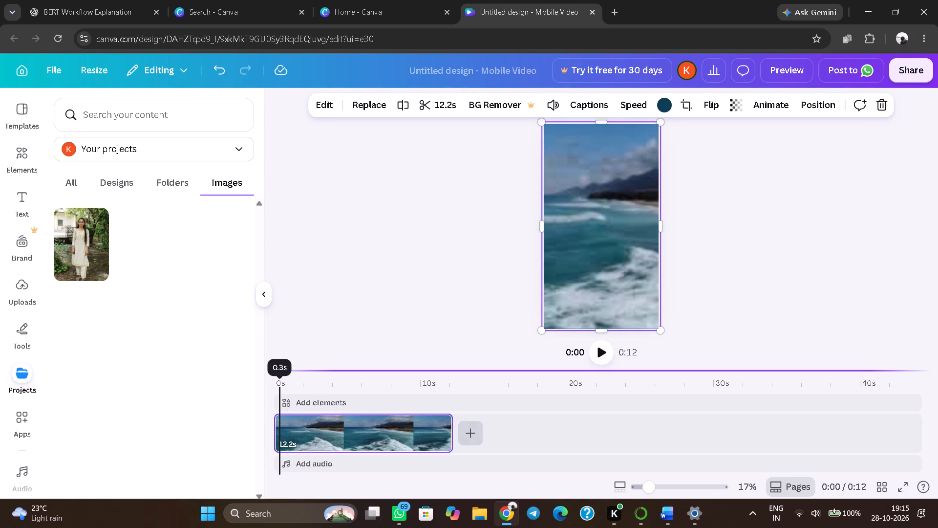
pyautogui.moveTo(272, 371); pyautogui.dragTo(266, 371)
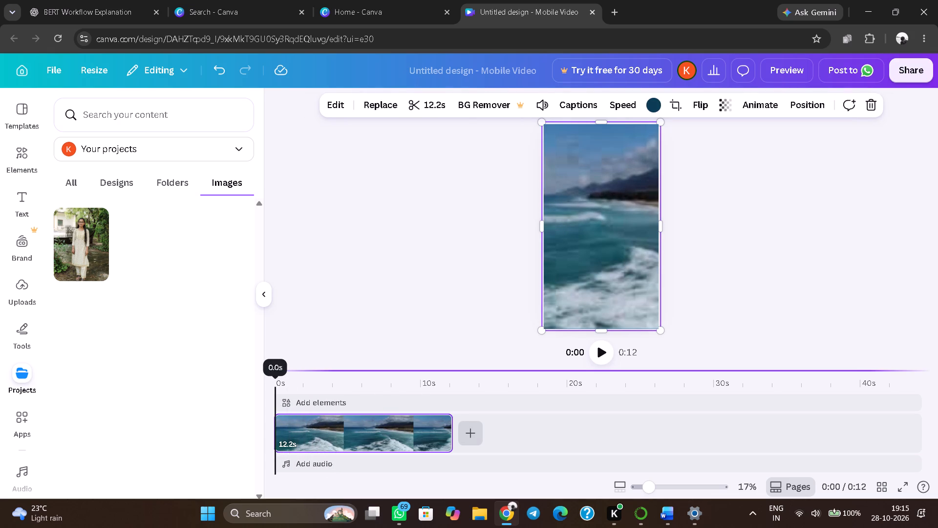
pyautogui.moveTo(266, 371); pyautogui.dragTo(269, 370)
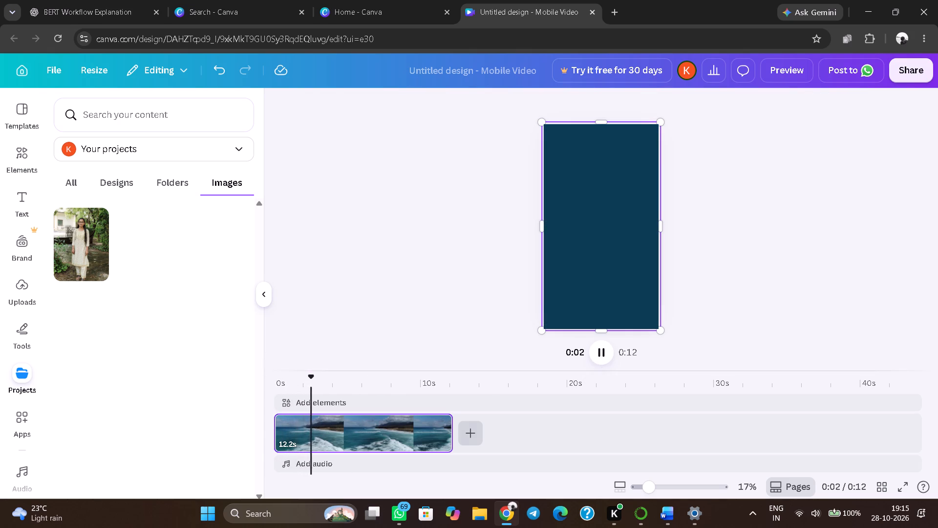
pyautogui.click(600, 356)
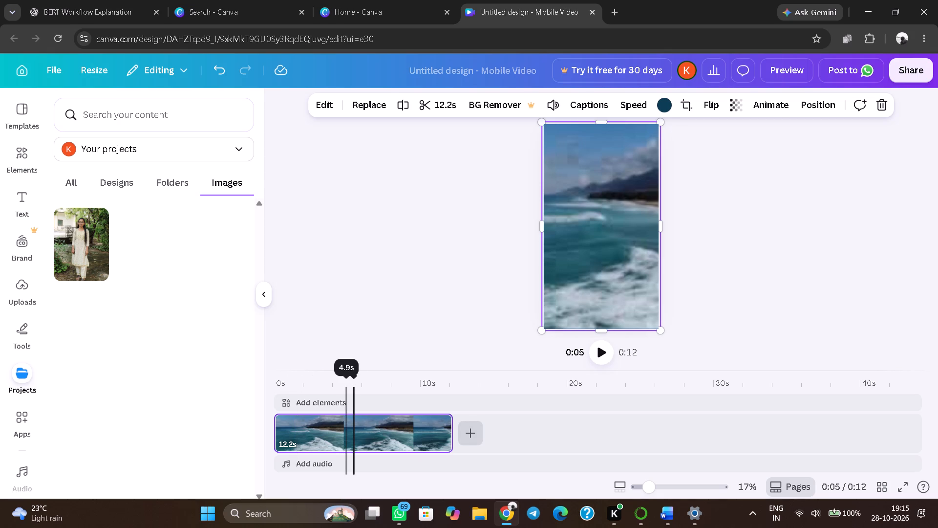
pyautogui.moveTo(355, 377); pyautogui.dragTo(278, 366)
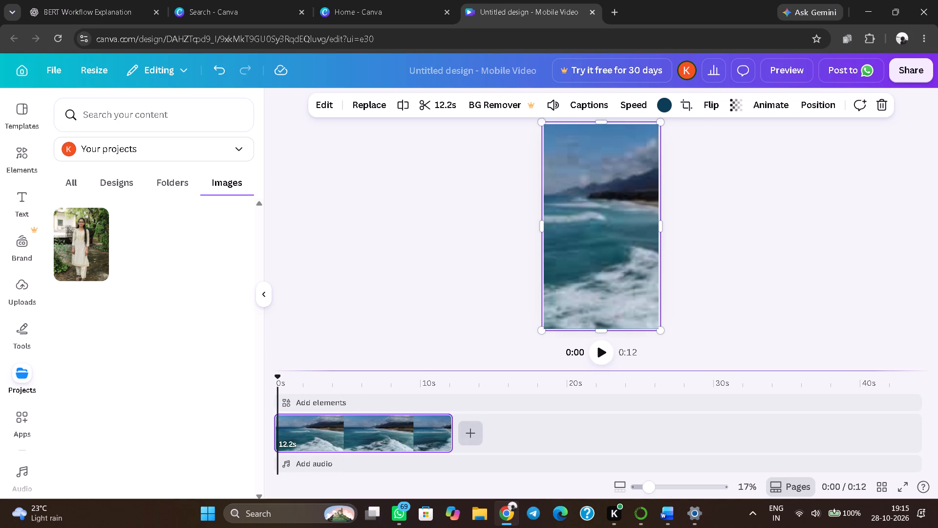
pyautogui.click(606, 353)
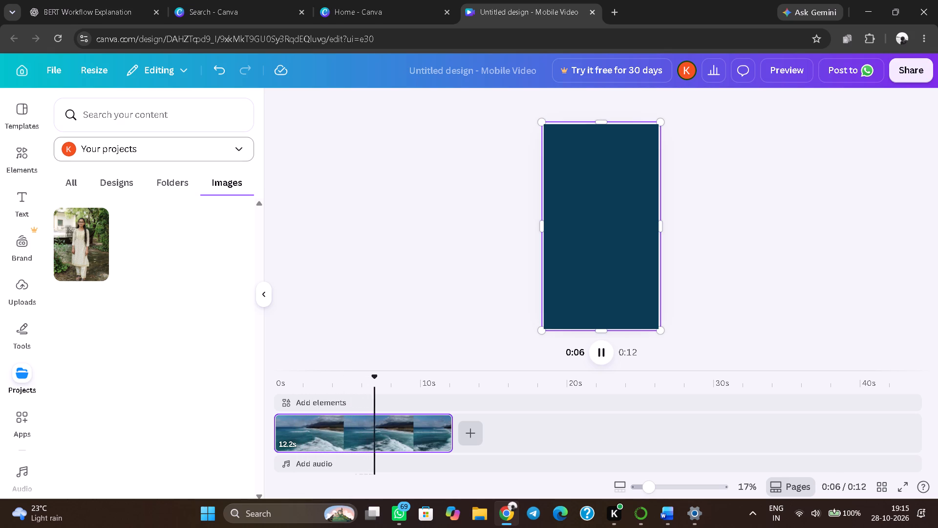
# Add the Blue Sky Sea Horizon Sunrise reels template, found among the similar templates, after the sea clip.
pyautogui.click(15, 120)
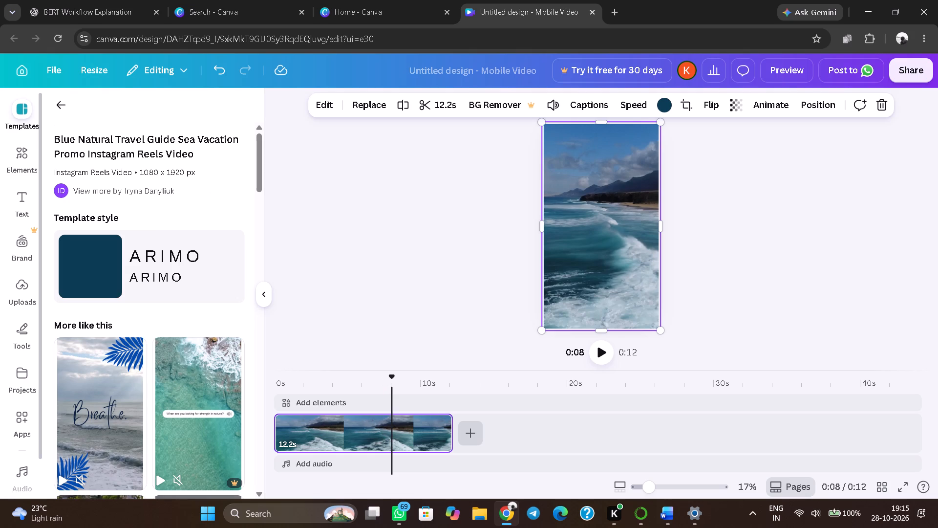
pyautogui.scroll(-3, 136, 257)
pyautogui.scroll(1, 136, 257)
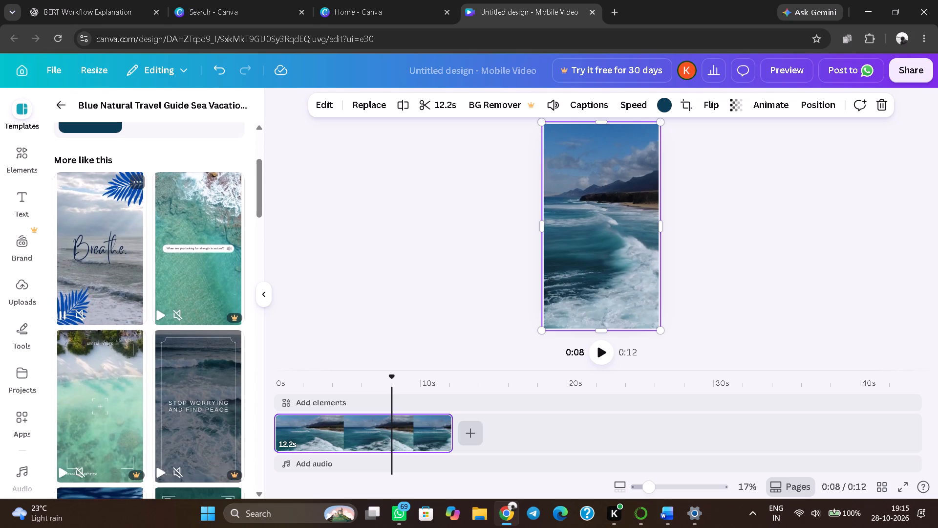
pyautogui.scroll(1, 136, 257)
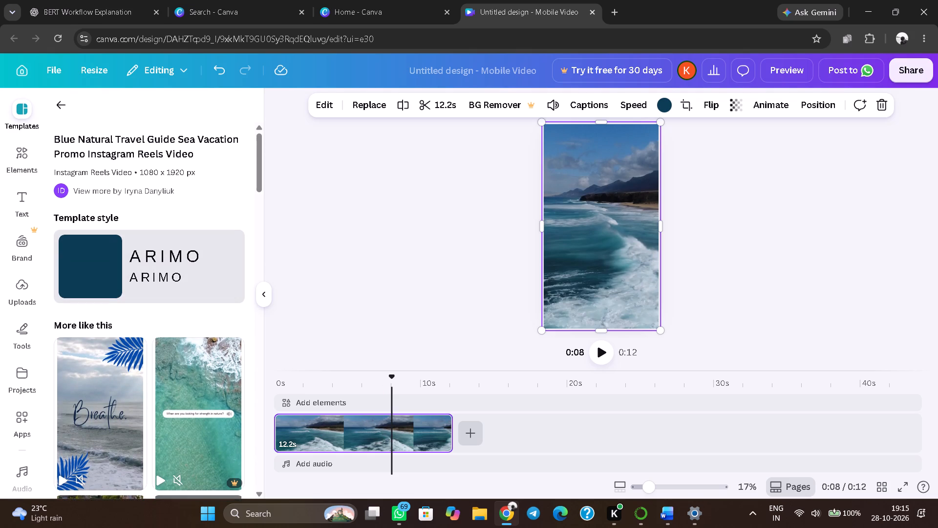
pyautogui.scroll(-9, 176, 301)
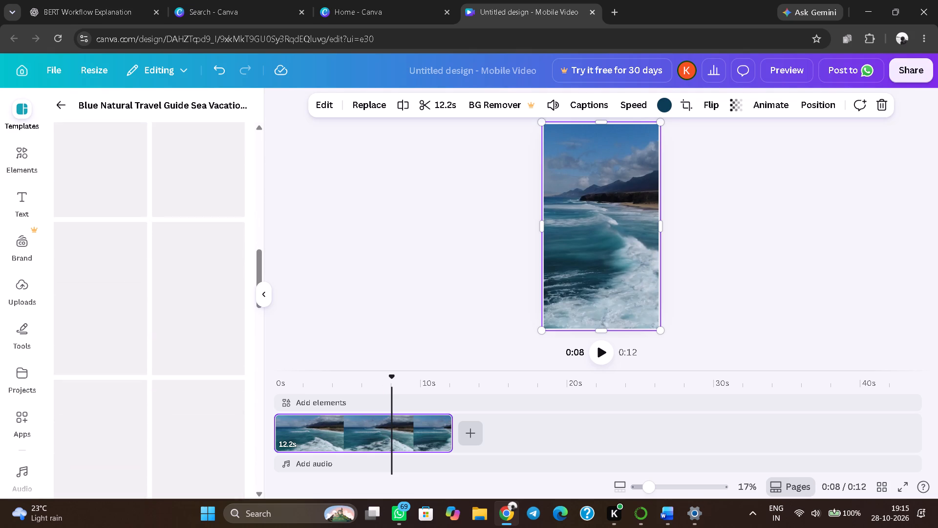
pyautogui.scroll(-4, 176, 301)
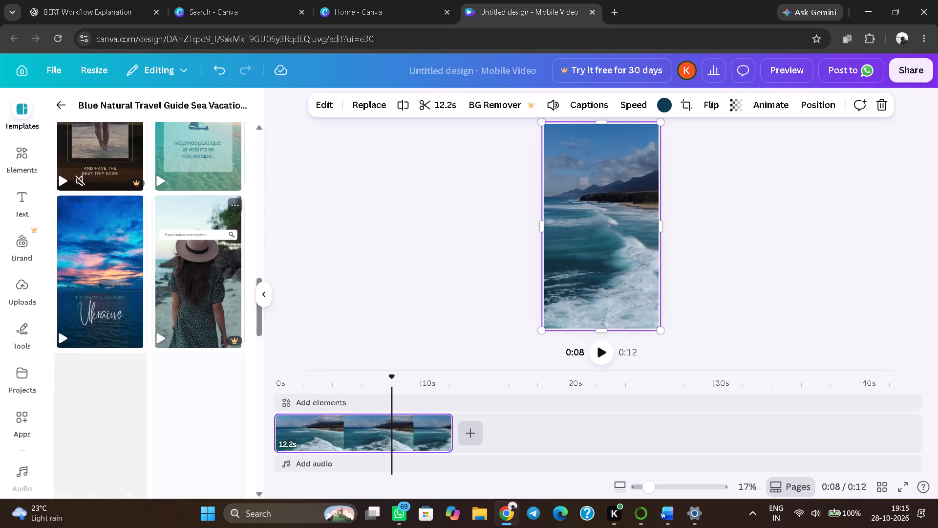
pyautogui.scroll(-1, 176, 301)
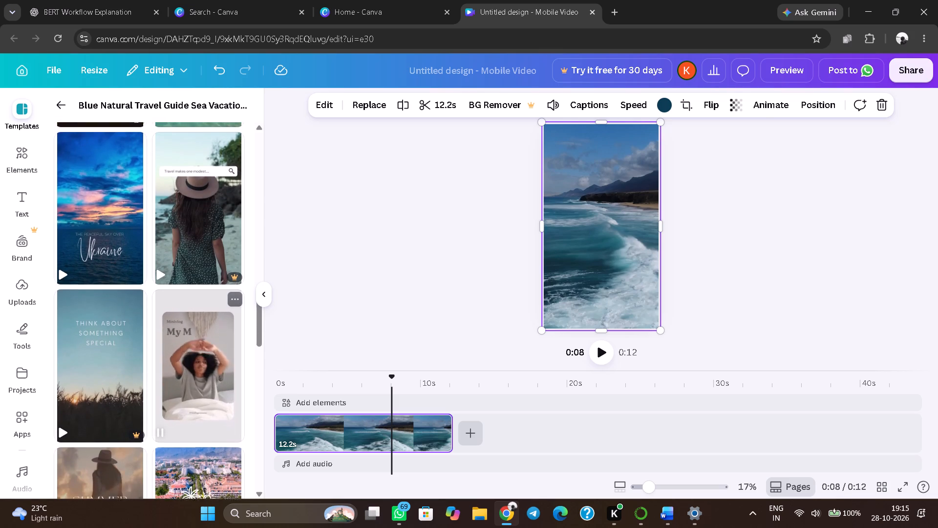
pyautogui.scroll(-2, 176, 301)
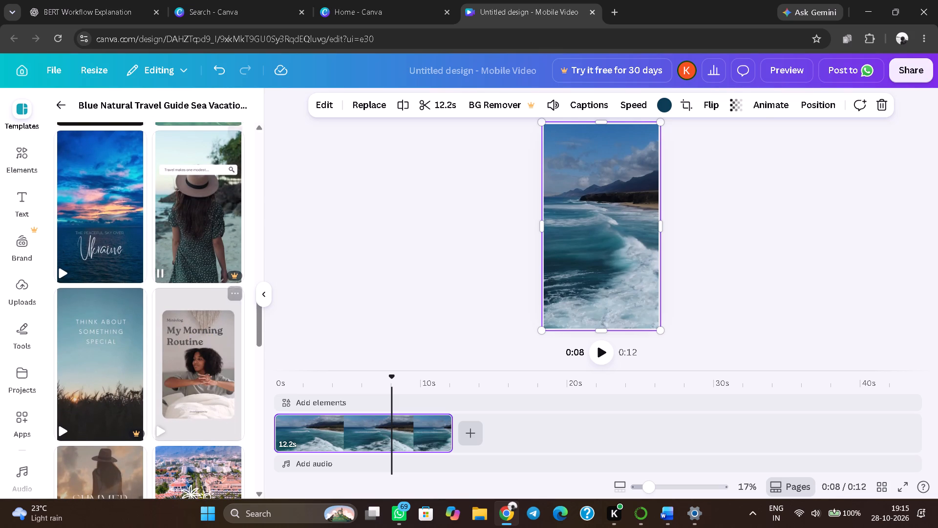
pyautogui.click(112, 209)
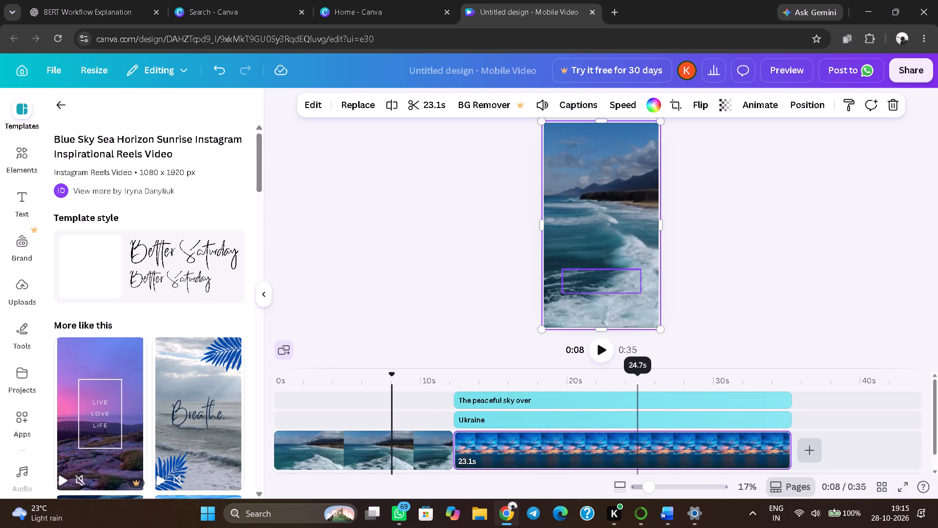
# Delete the "Ukraine" and "The peaceful sky over" texts from the sunrise clip.
pyautogui.click(763, 419)
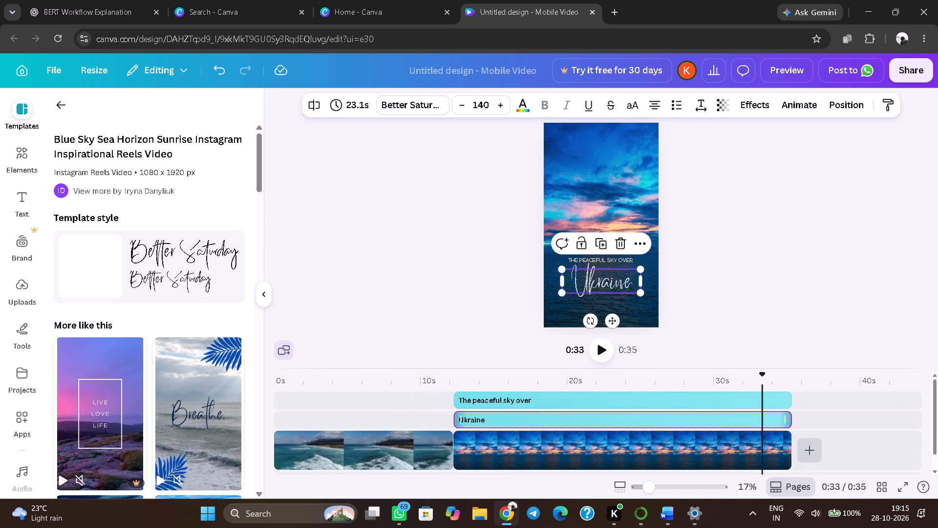
pyautogui.click(777, 421)
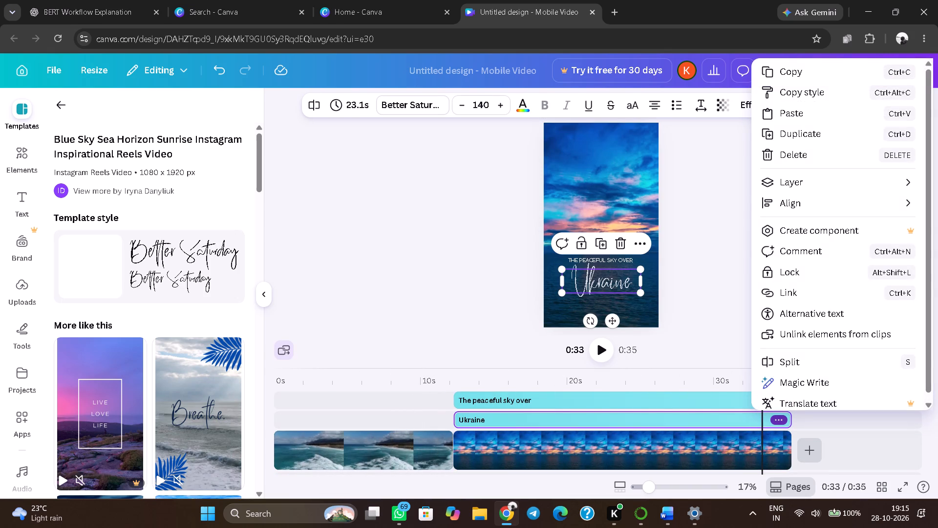
pyautogui.click(802, 155)
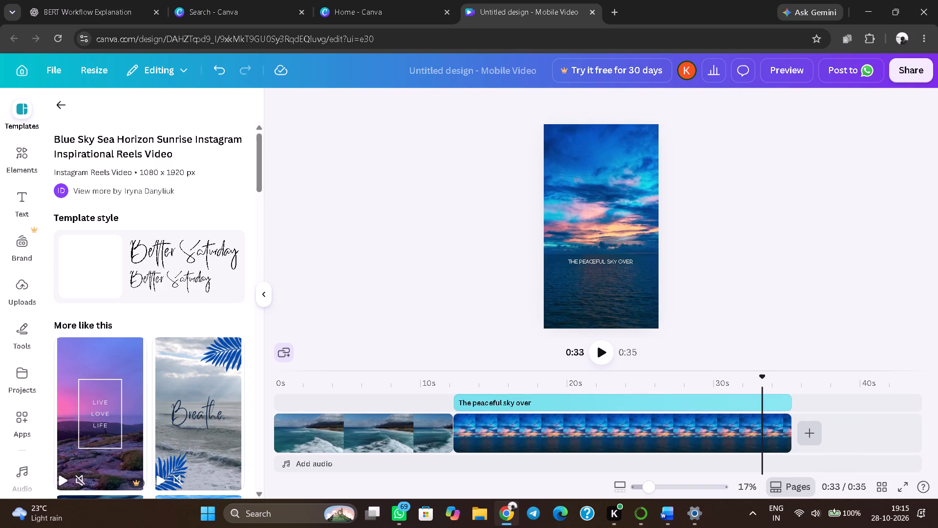
pyautogui.click(777, 408)
pyautogui.click(781, 404)
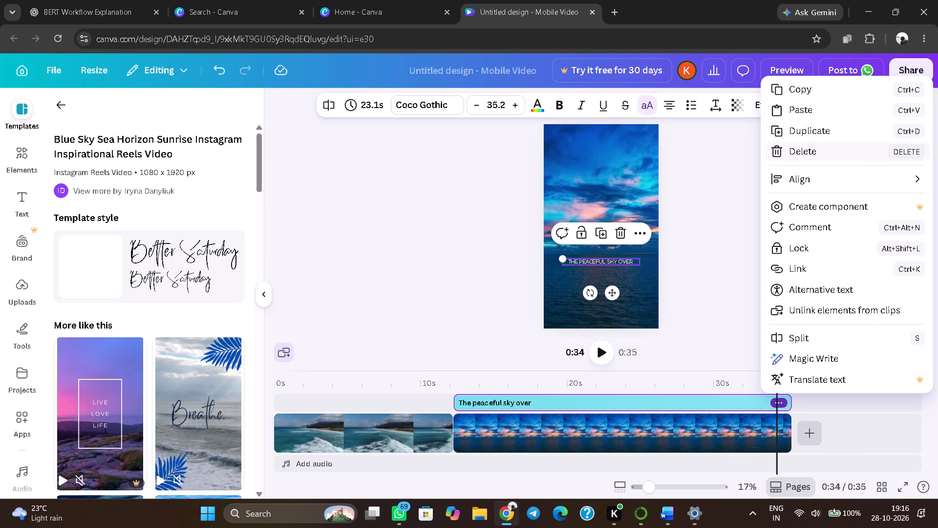
pyautogui.click(804, 153)
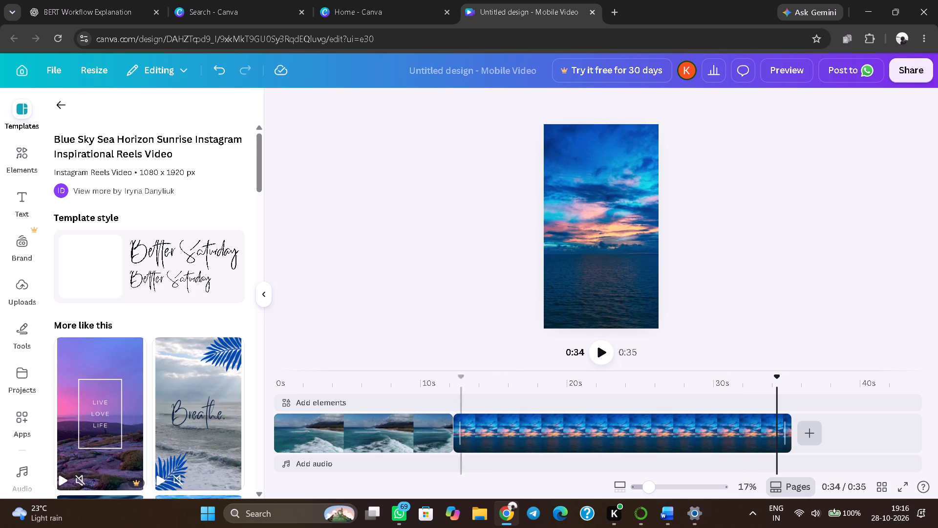
# Play the sunrise clip from near its start to preview it.
pyautogui.click(458, 385)
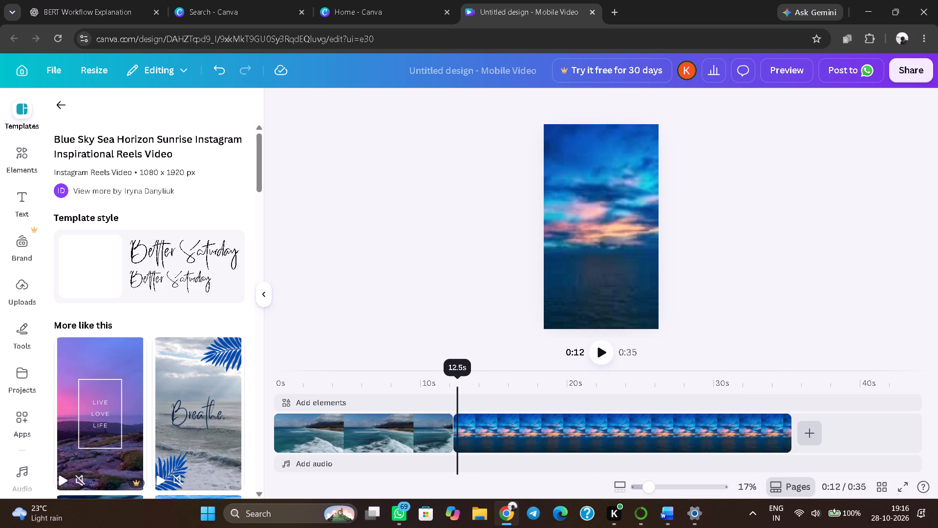
pyautogui.click(601, 358)
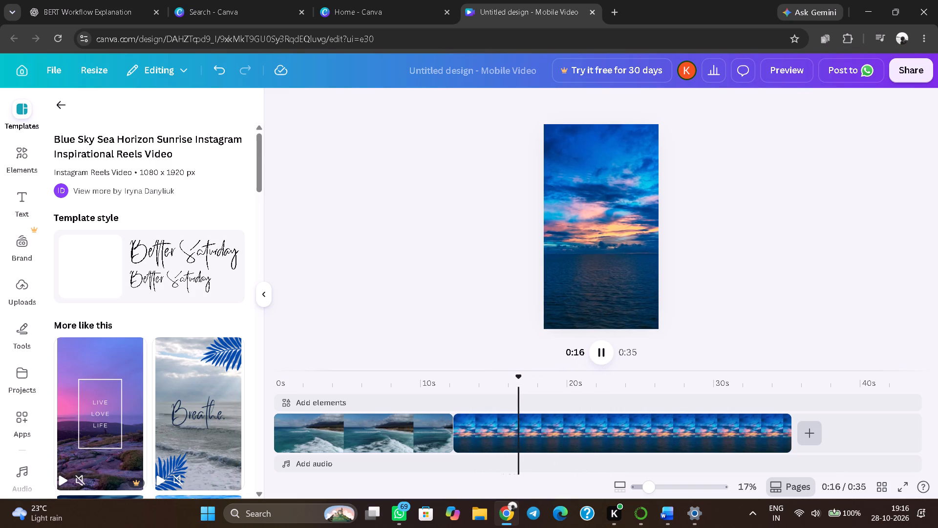
pyautogui.click(600, 354)
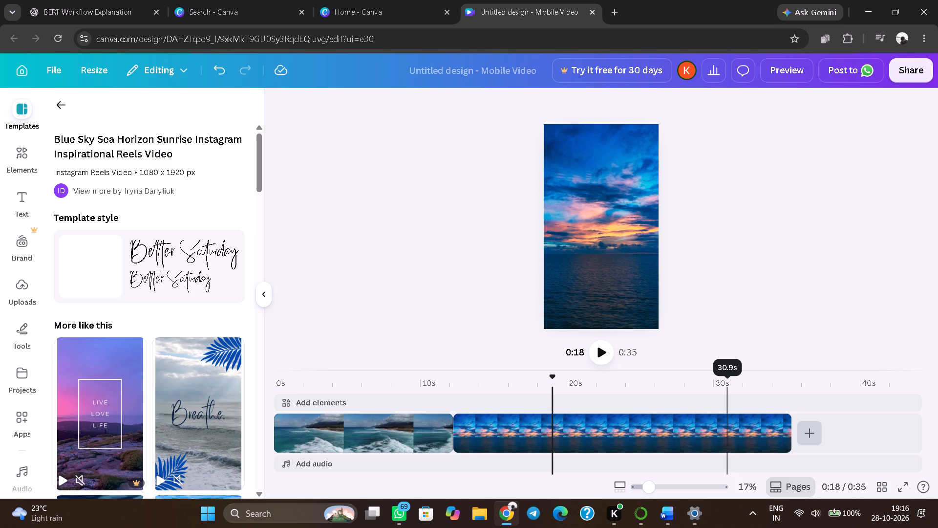
# Delete the sunrise clip that follows the sea clip.
pyautogui.click(627, 439)
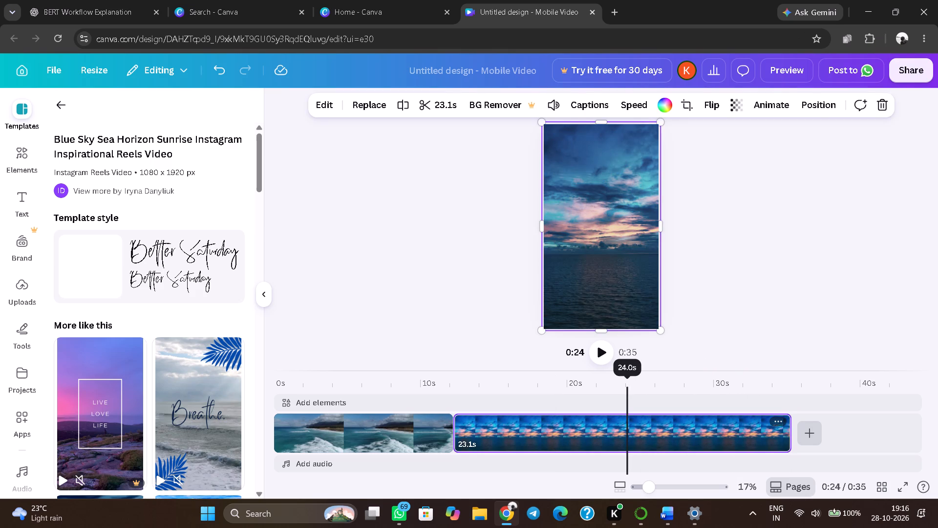
pyautogui.click(573, 427)
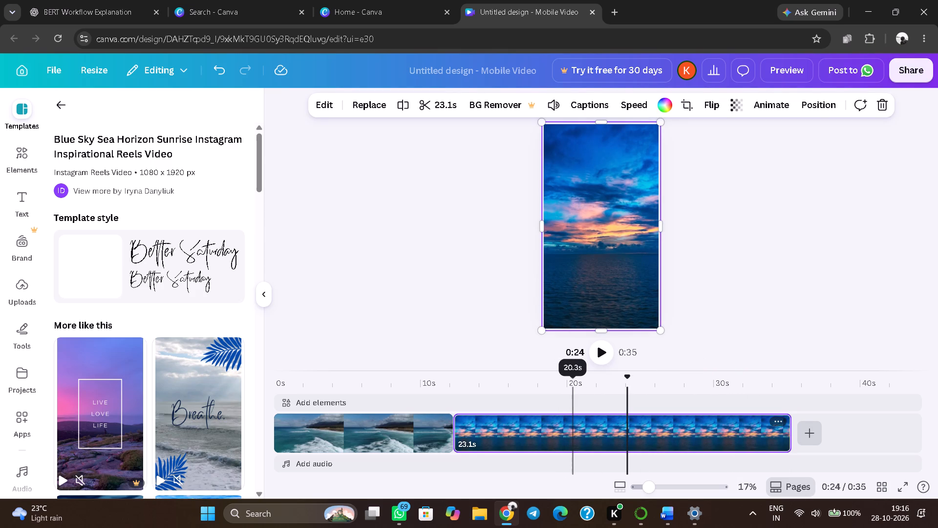
pyautogui.rightClick(619, 427)
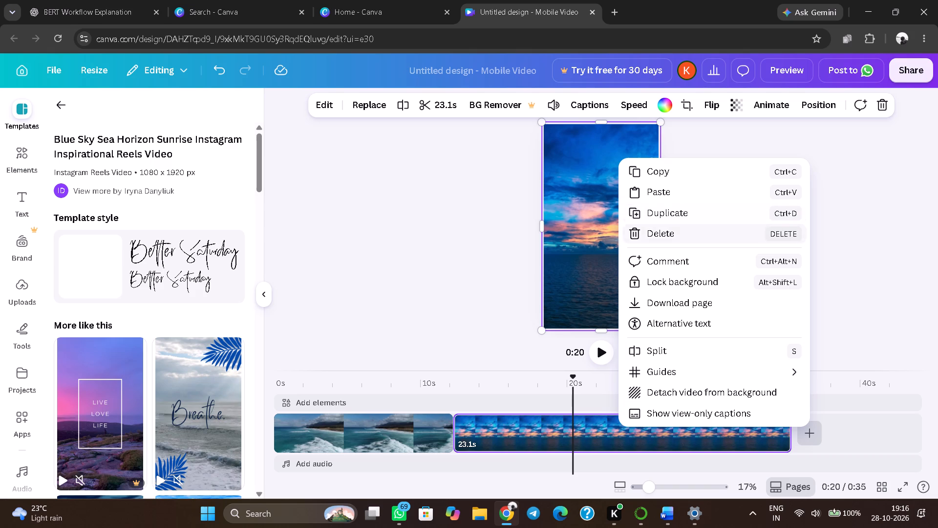
pyautogui.click(666, 234)
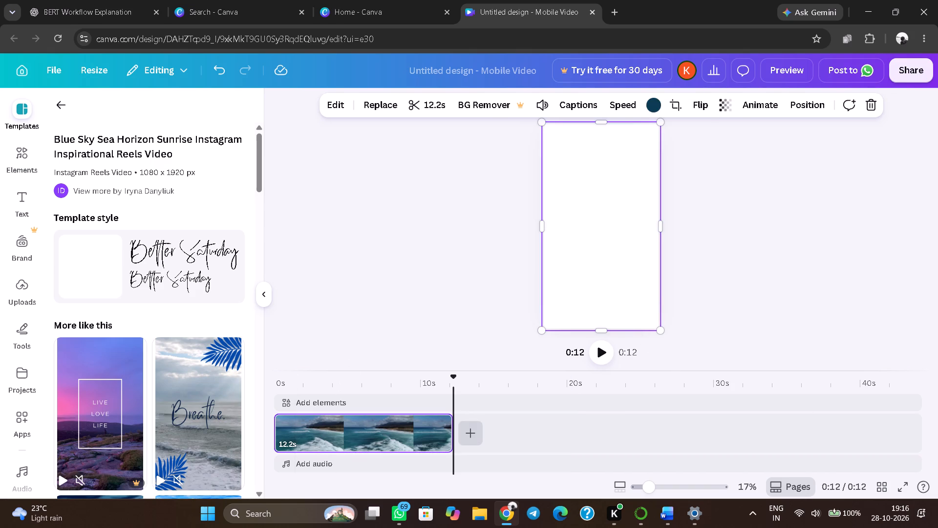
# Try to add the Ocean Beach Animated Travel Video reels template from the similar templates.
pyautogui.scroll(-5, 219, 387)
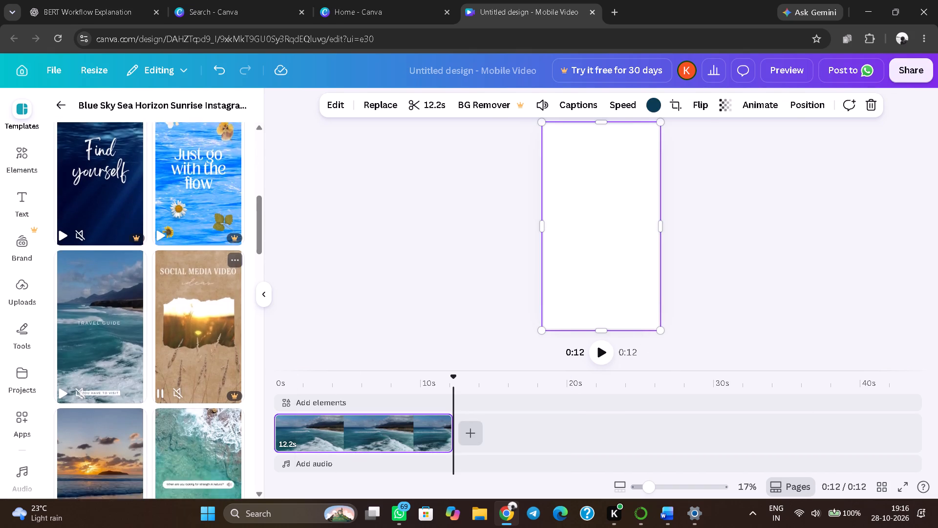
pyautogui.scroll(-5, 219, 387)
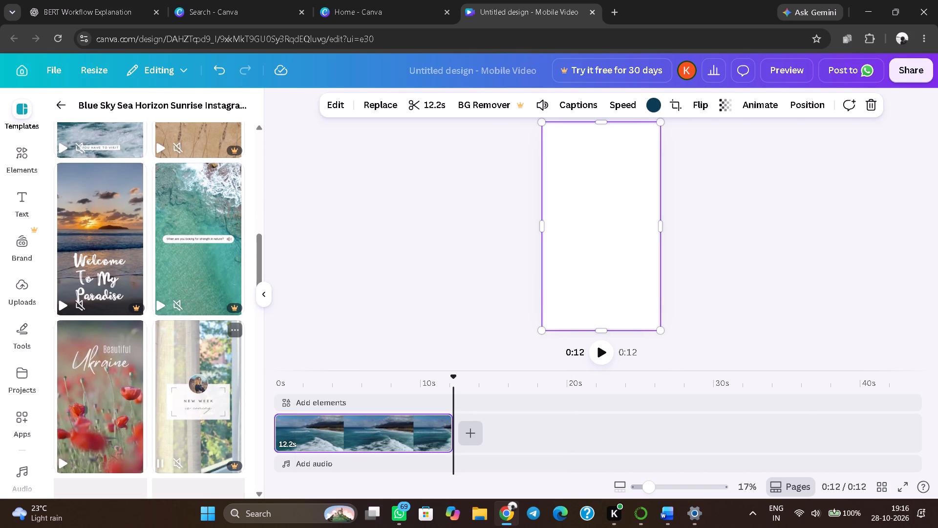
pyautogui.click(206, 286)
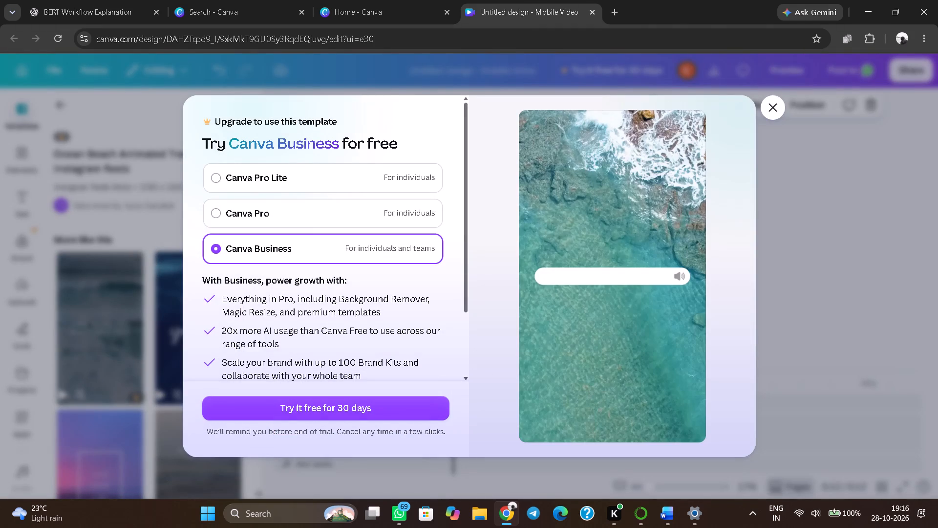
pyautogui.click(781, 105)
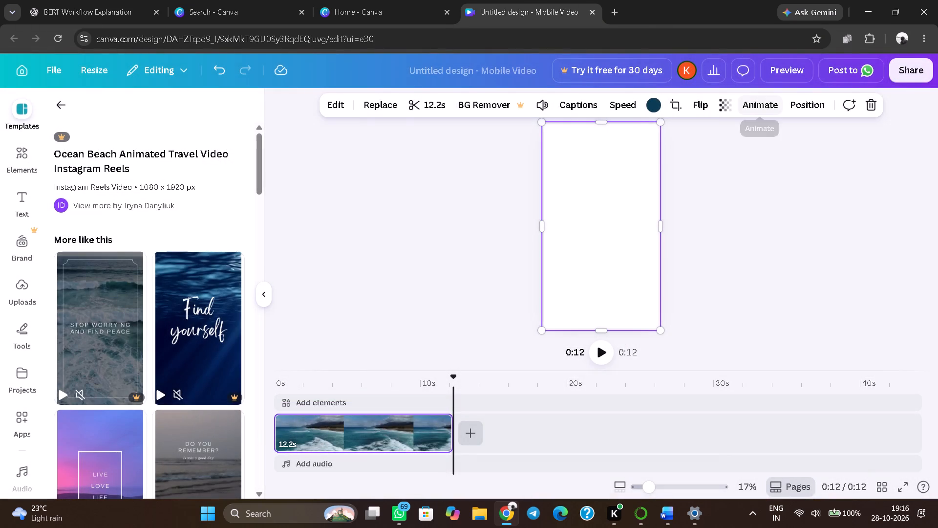
# Add the Blue Sky Sea Horizon Sunrise reels template, found among the similar templates, after the sea clip.
pyautogui.scroll(-1, 149, 382)
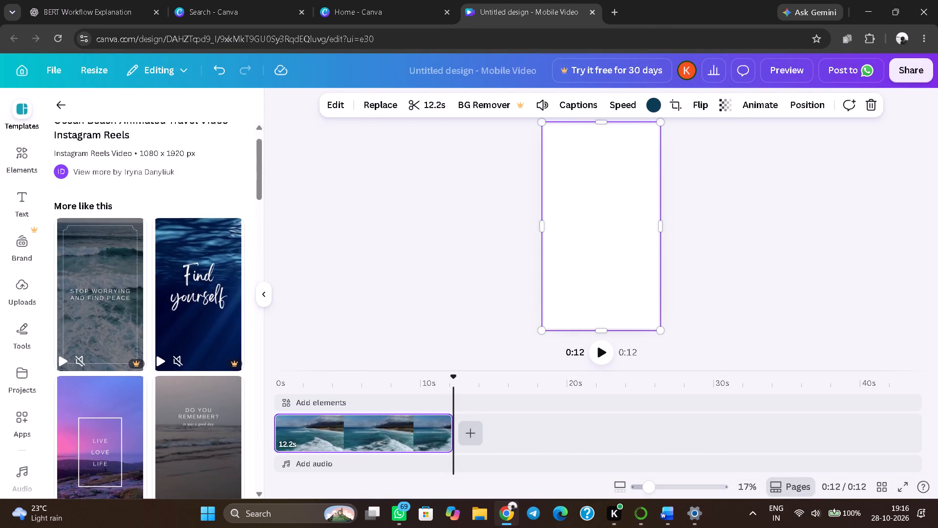
pyautogui.scroll(-8, 149, 382)
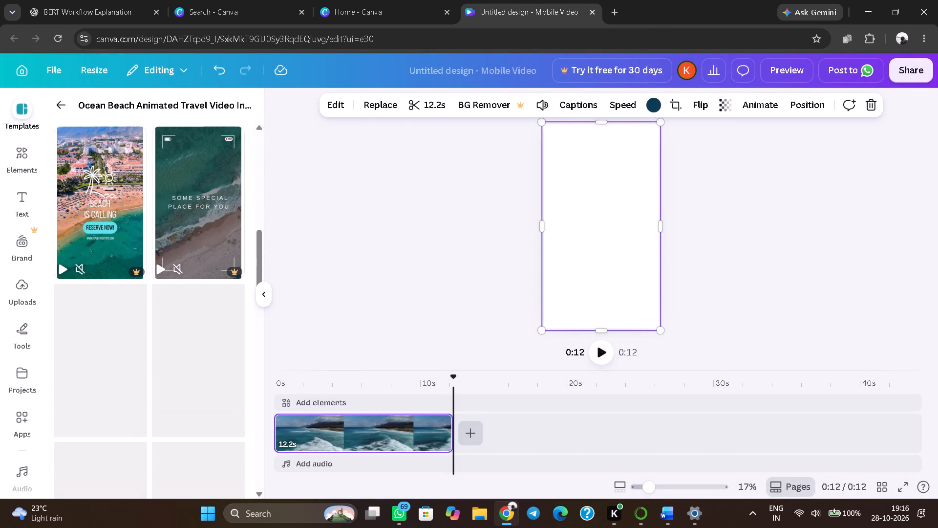
pyautogui.scroll(-5, 149, 382)
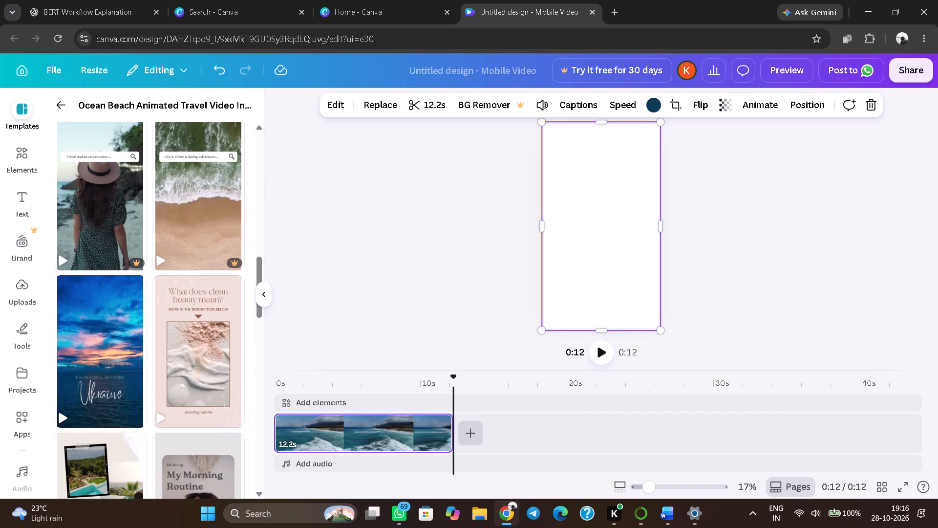
pyautogui.click(110, 360)
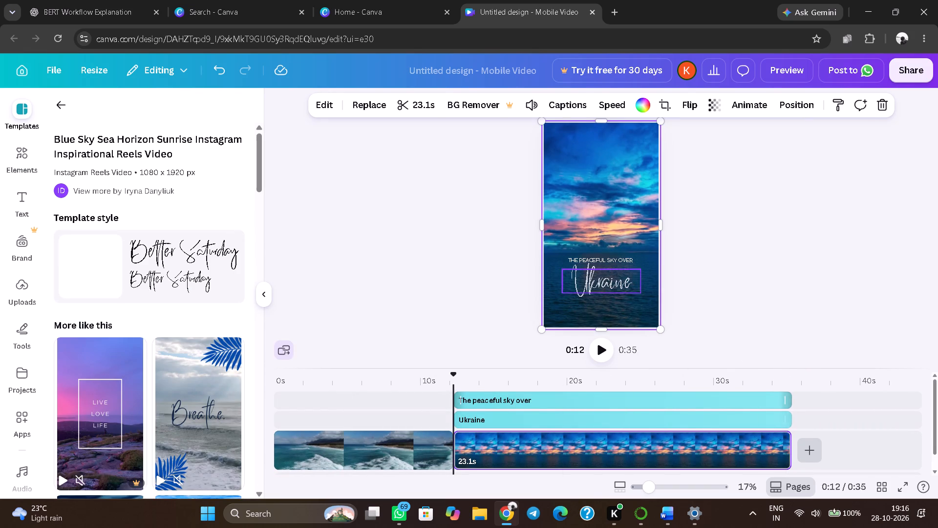
# Trim the end of the sunrise clip to a duration of 8.9 s.
pyautogui.moveTo(783, 453); pyautogui.dragTo(740, 457)
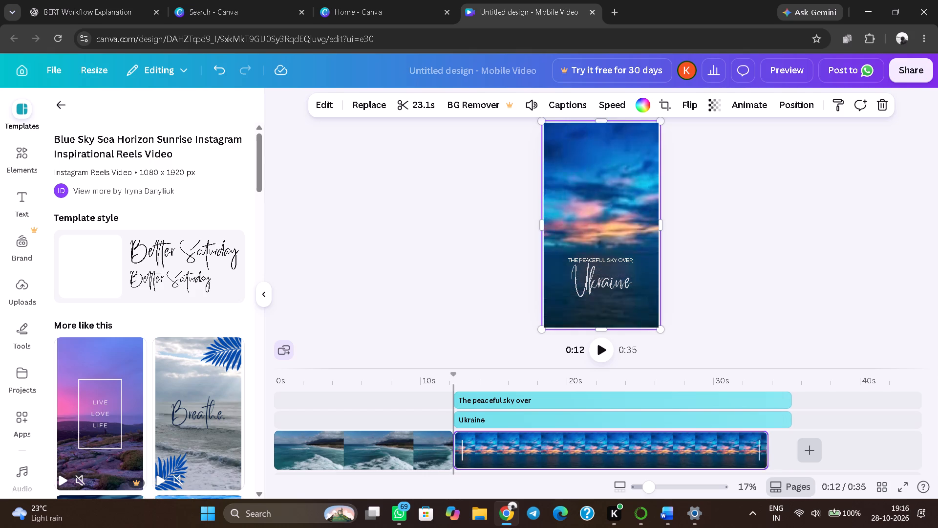
pyautogui.moveTo(740, 457); pyautogui.dragTo(573, 459)
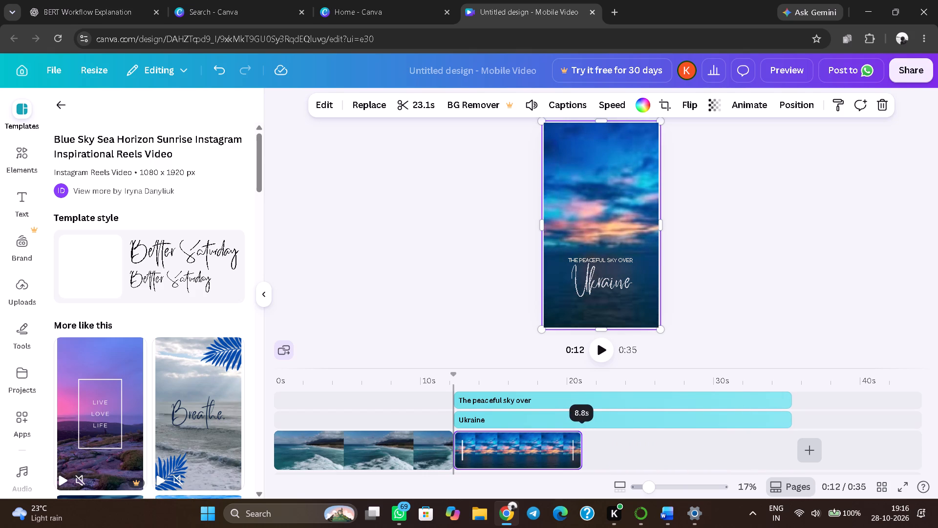
pyautogui.moveTo(573, 459); pyautogui.dragTo(575, 459)
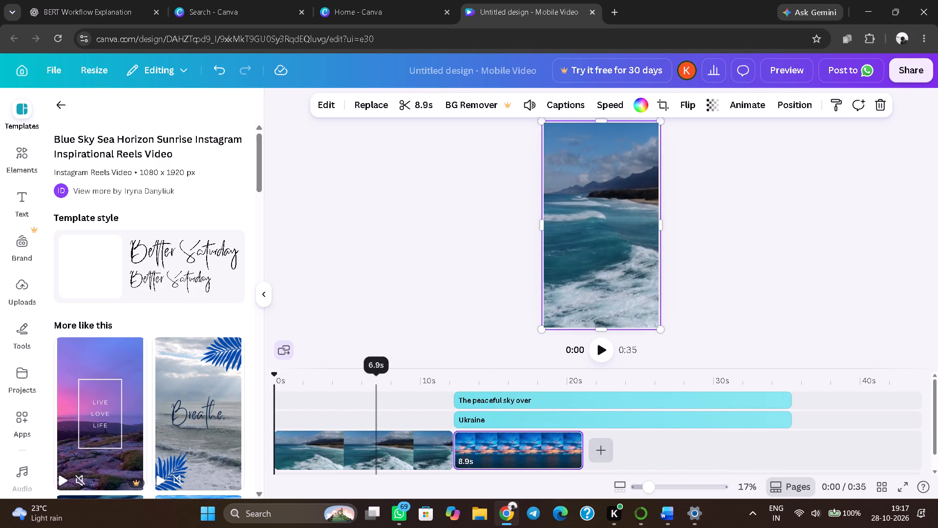
# Trim the end of the sea clip to a duration of 9.0 s.
pyautogui.click(373, 457)
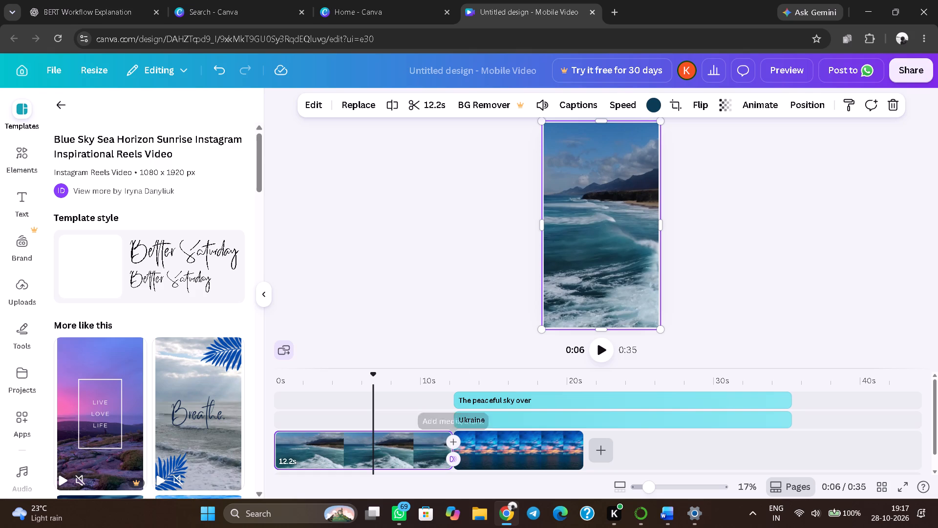
pyautogui.moveTo(447, 455); pyautogui.dragTo(411, 455)
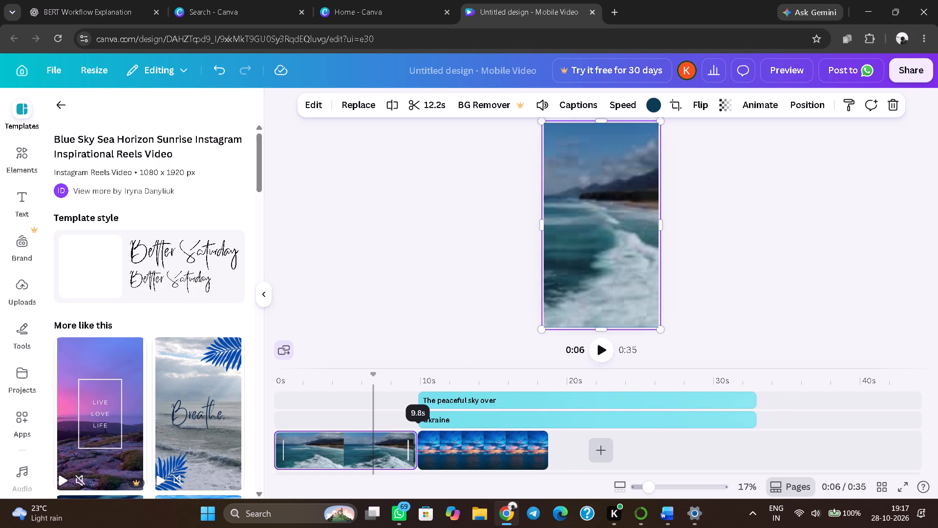
pyautogui.moveTo(411, 455); pyautogui.dragTo(402, 458)
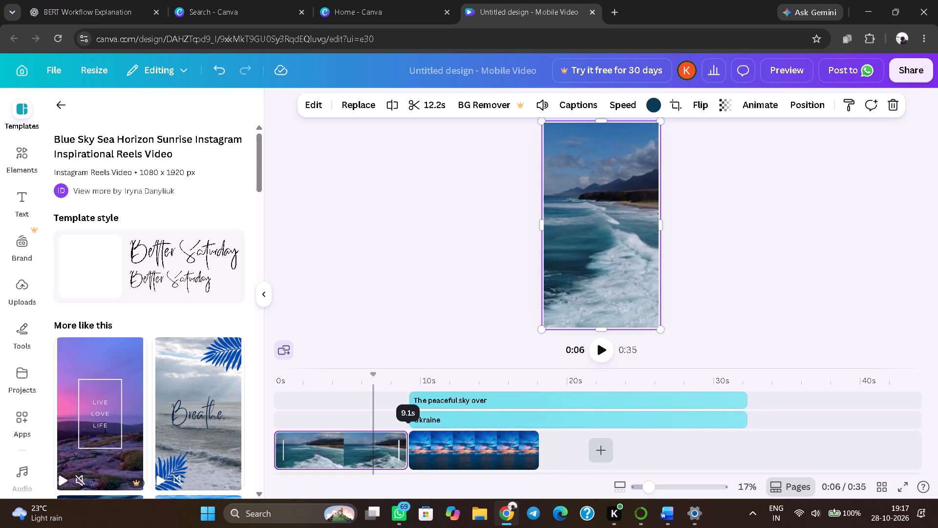
pyautogui.moveTo(402, 458); pyautogui.dragTo(399, 458)
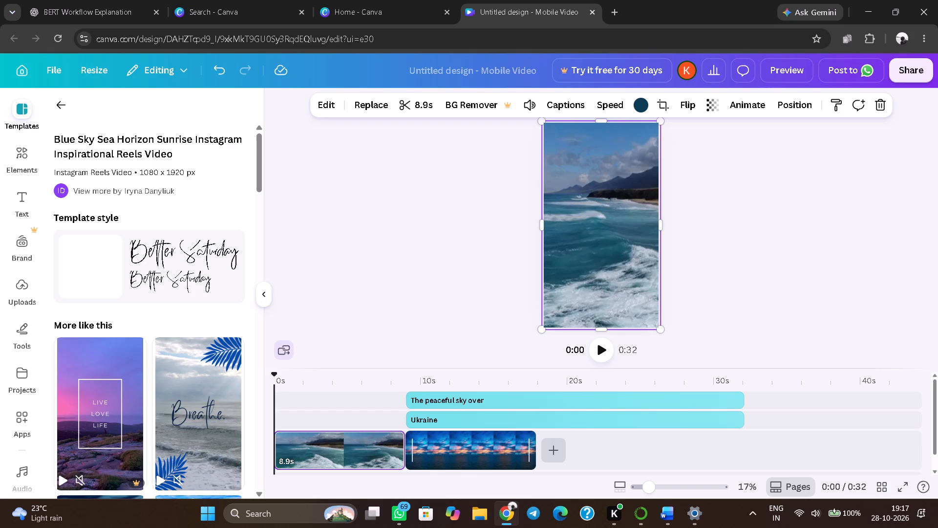
pyautogui.click(395, 459)
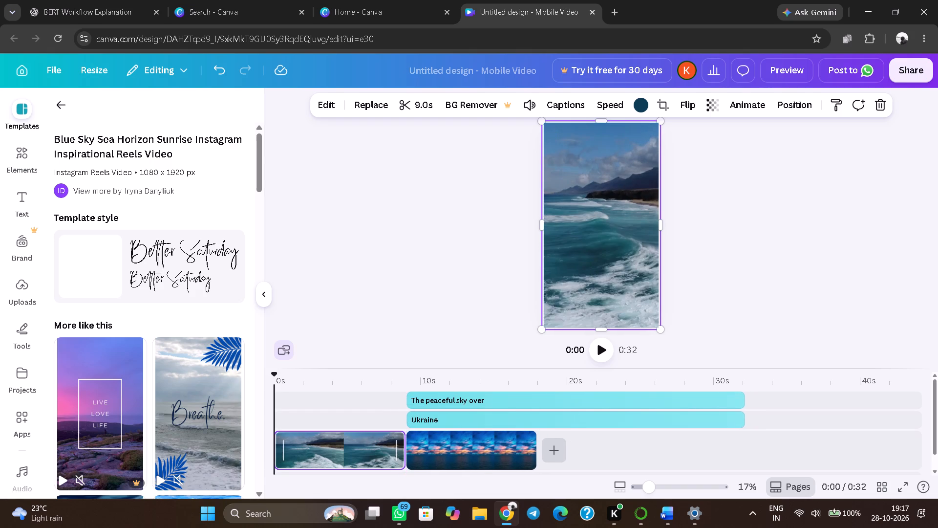
# Adjust the end of the sunrise clip to a duration of 9.0 s.
pyautogui.click(524, 441)
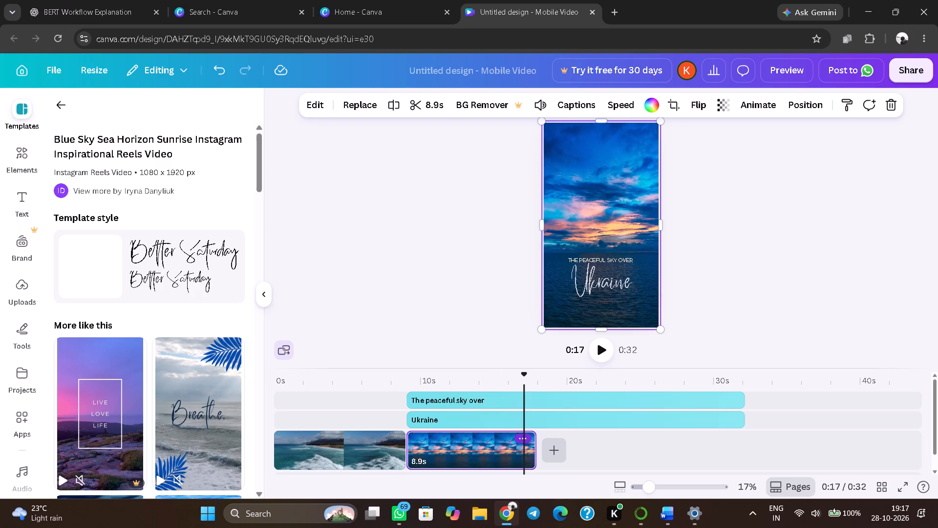
pyautogui.moveTo(533, 449); pyautogui.dragTo(536, 453)
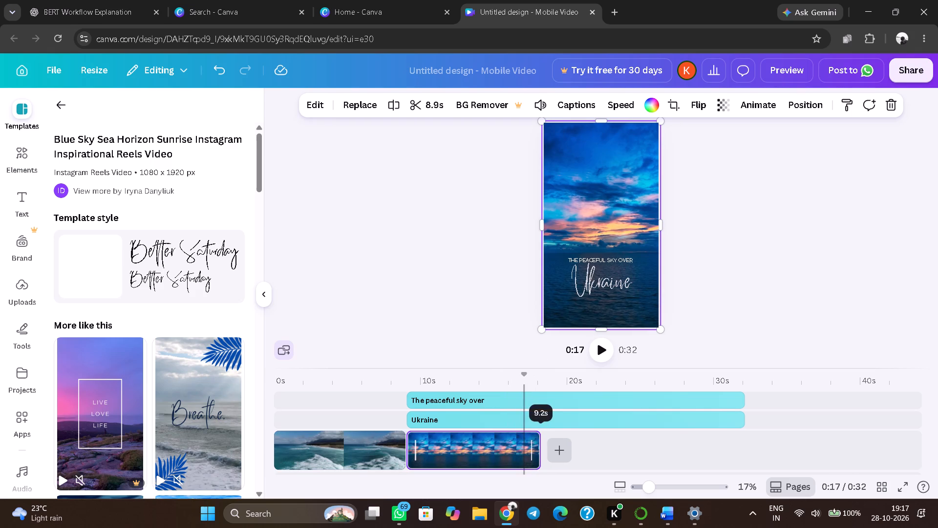
pyautogui.moveTo(536, 453); pyautogui.dragTo(533, 454)
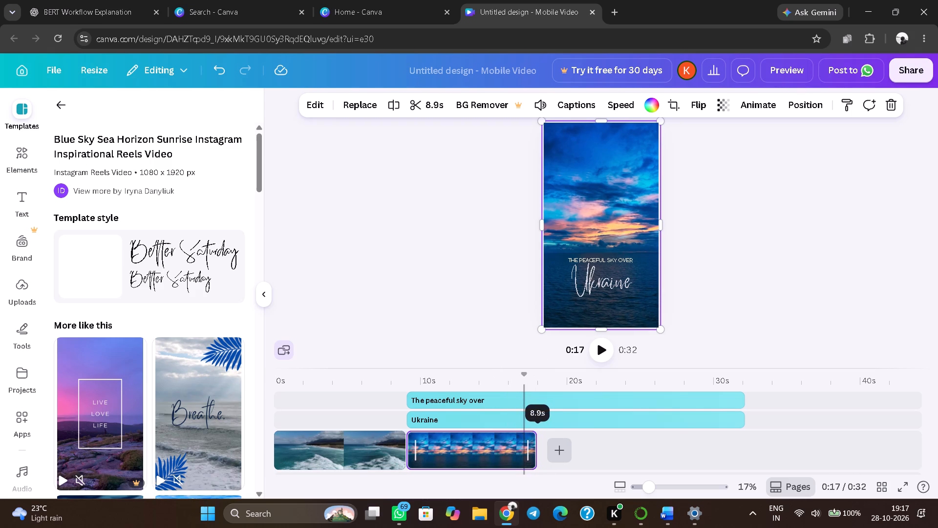
pyautogui.moveTo(533, 454); pyautogui.dragTo(534, 454)
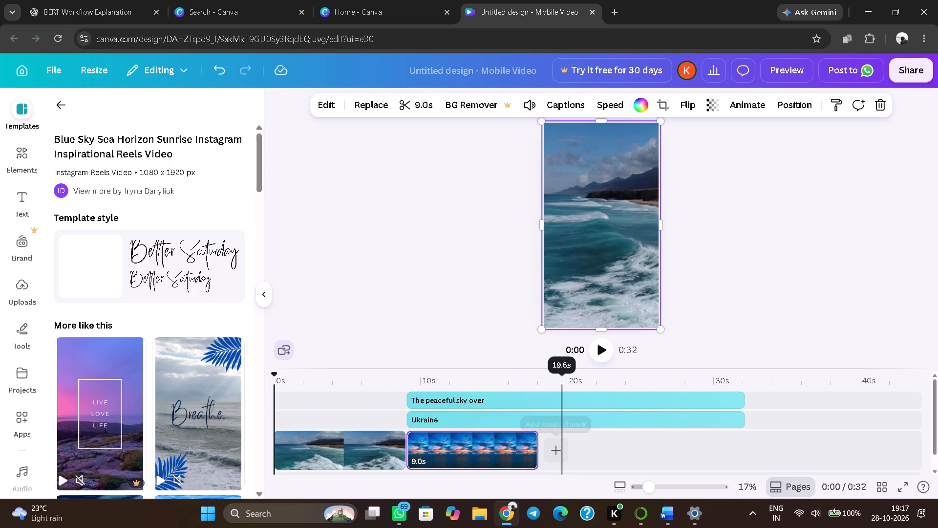
pyautogui.click(556, 454)
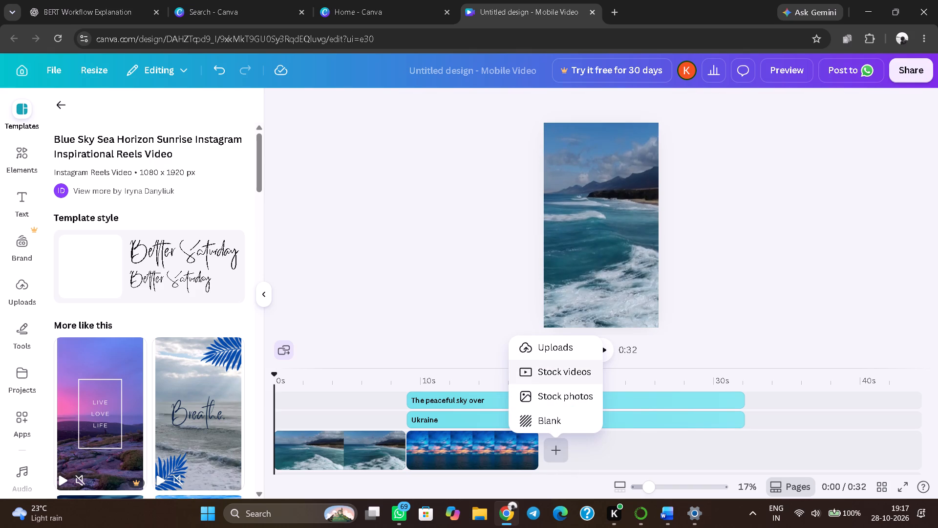
pyautogui.click(705, 437)
# Delete the "Ukraine" and "The peaceful sky over" texts that run over and past the sunrise clip.
pyautogui.click(673, 420)
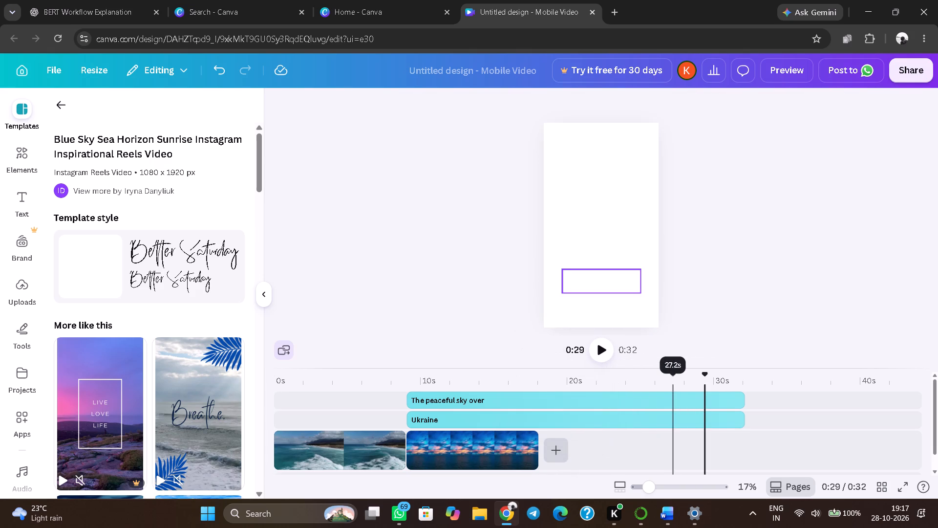
pyautogui.click(724, 418)
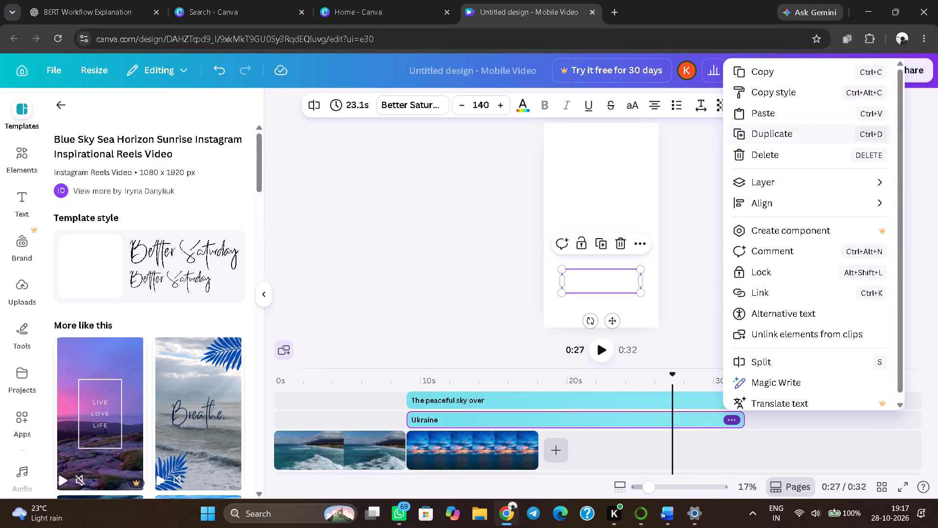
pyautogui.click(744, 153)
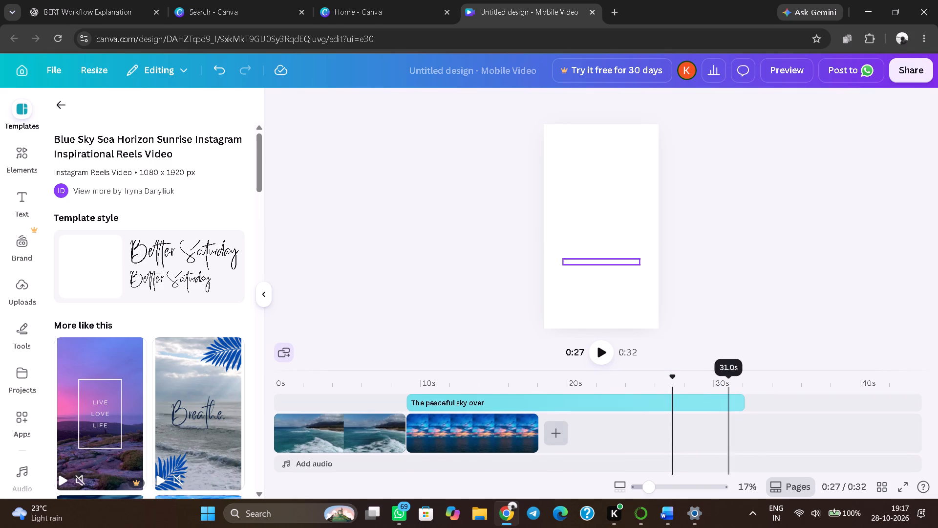
pyautogui.click(721, 394)
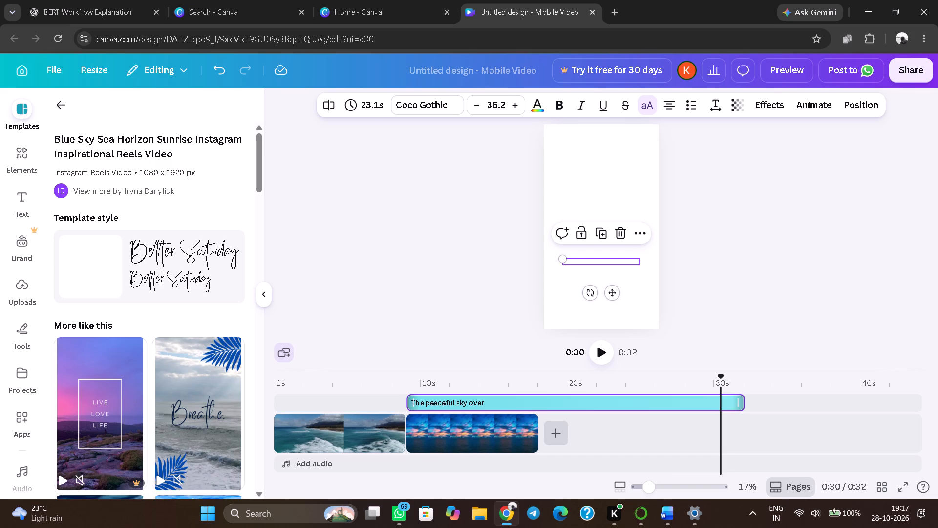
pyautogui.click(708, 405)
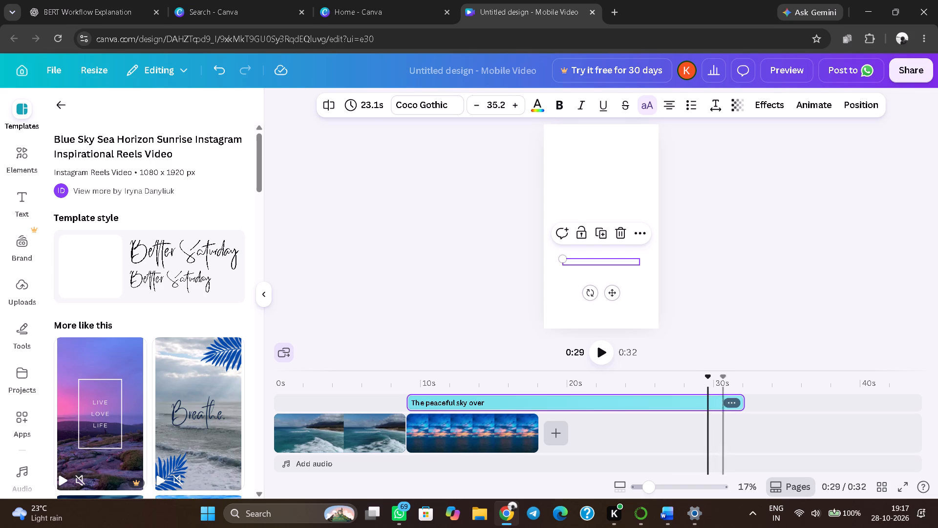
pyautogui.click(725, 404)
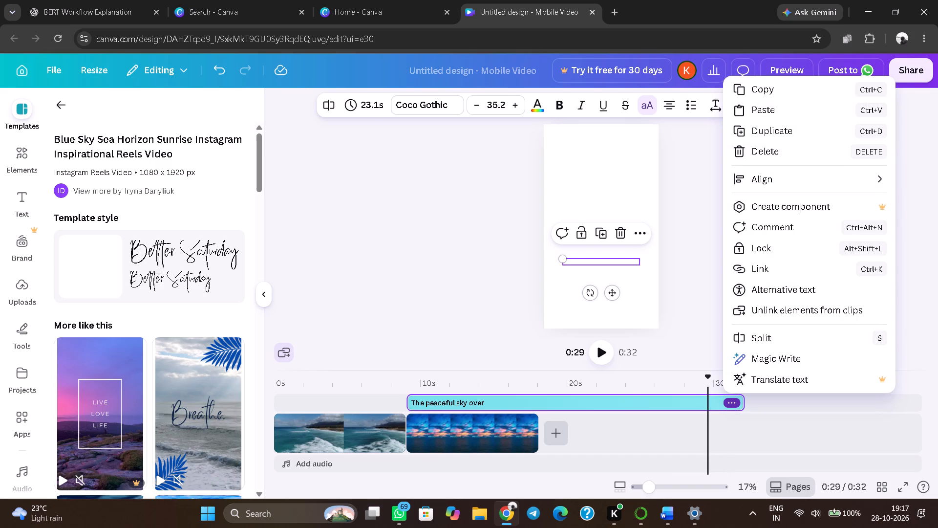
pyautogui.click(777, 145)
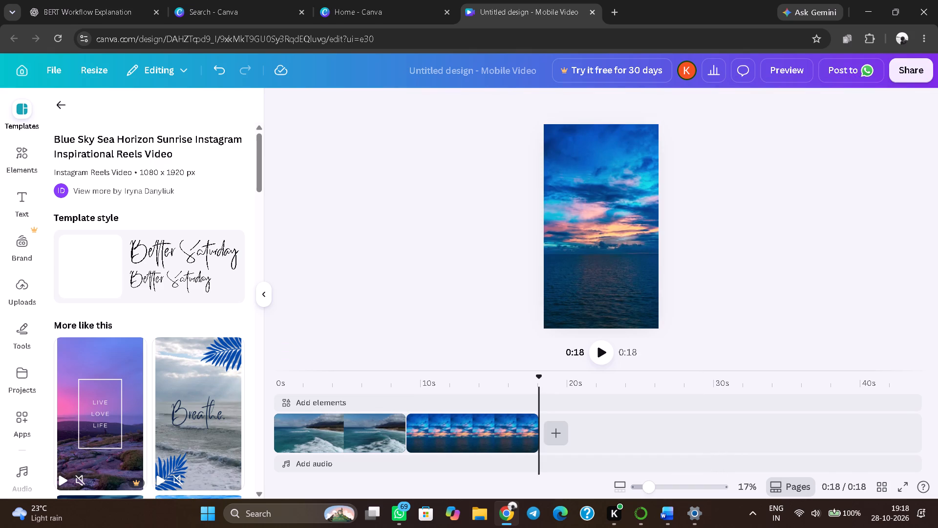
# Play the video from the beginning and trim the start of the sea clip to a duration of 8.5 s.
pyautogui.click(282, 382)
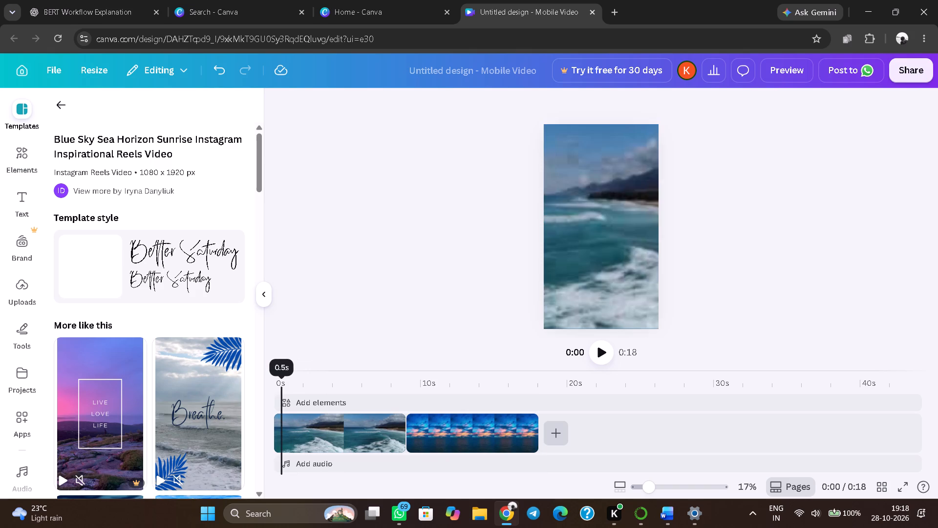
pyautogui.click(600, 355)
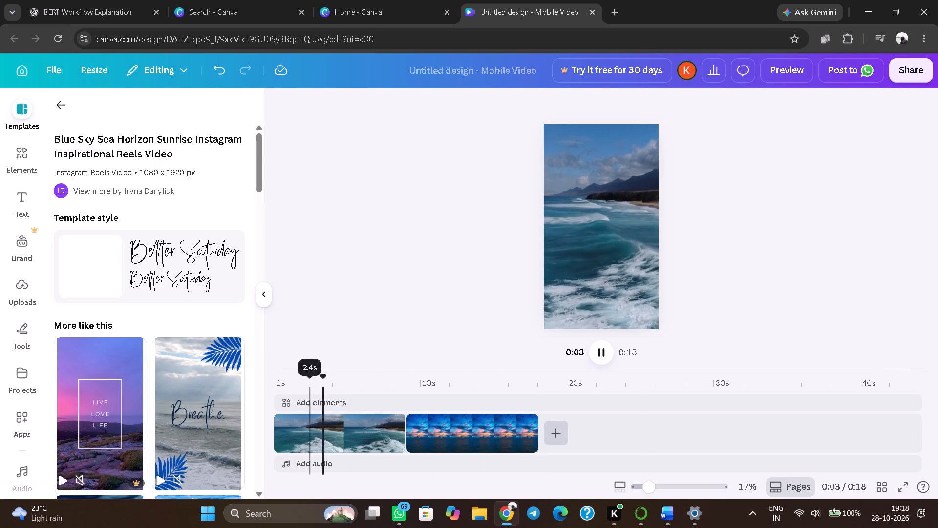
pyautogui.moveTo(281, 437); pyautogui.dragTo(288, 438)
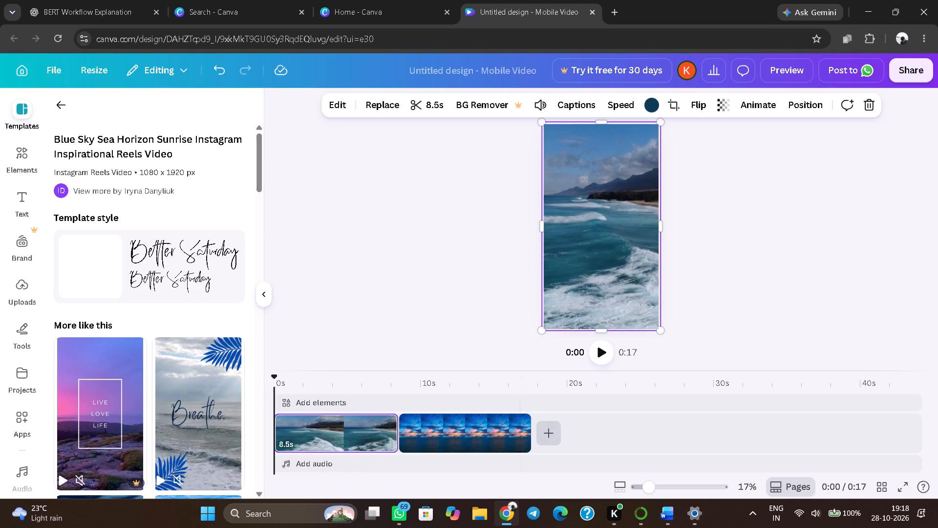
pyautogui.click(602, 352)
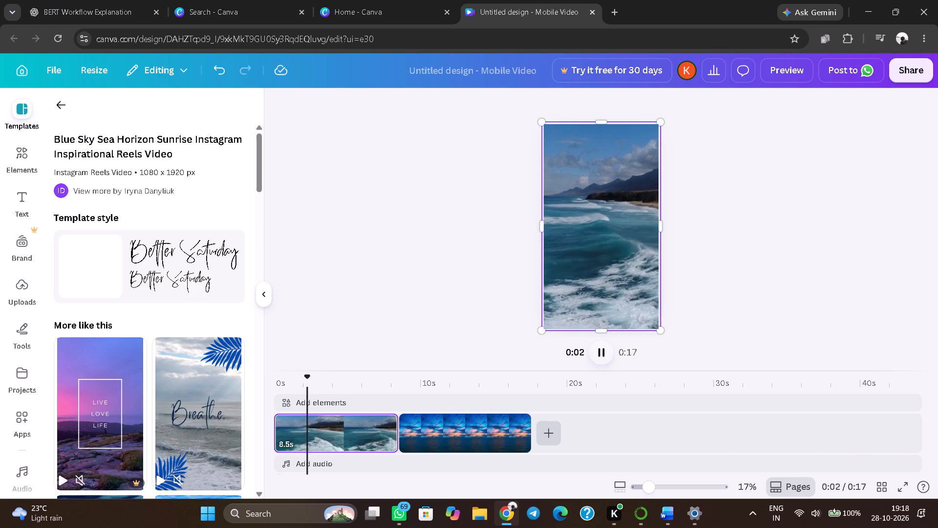
# Trim the end of the sunrise clip to a duration of 8.5 s.
pyautogui.click(495, 434)
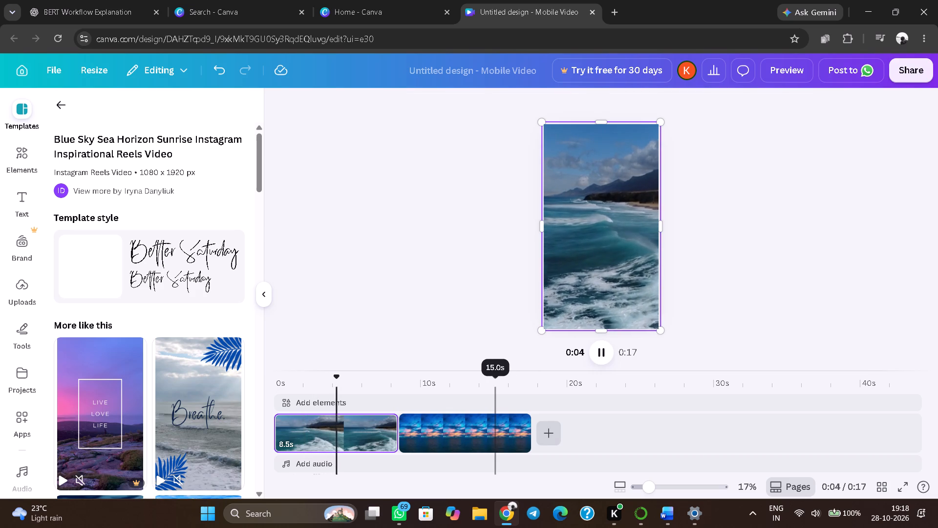
pyautogui.moveTo(522, 430); pyautogui.dragTo(512, 433)
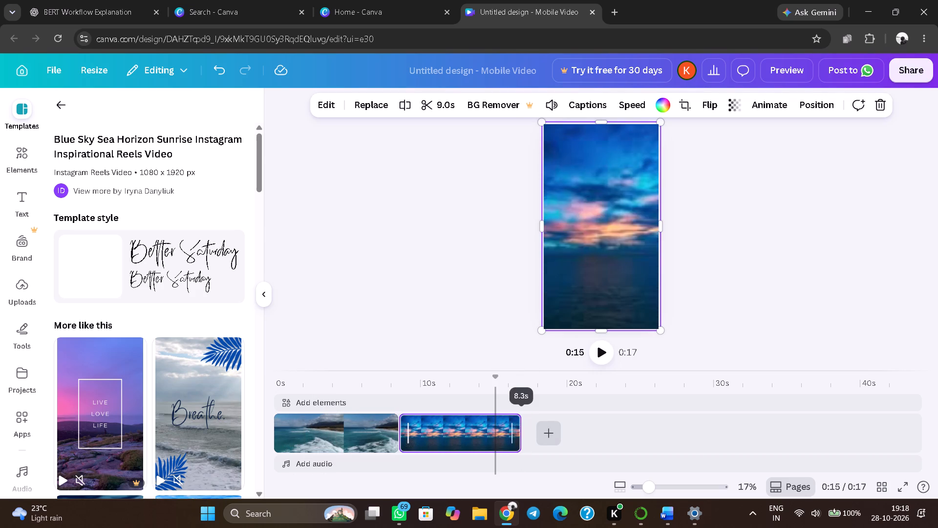
pyautogui.moveTo(512, 433); pyautogui.dragTo(514, 433)
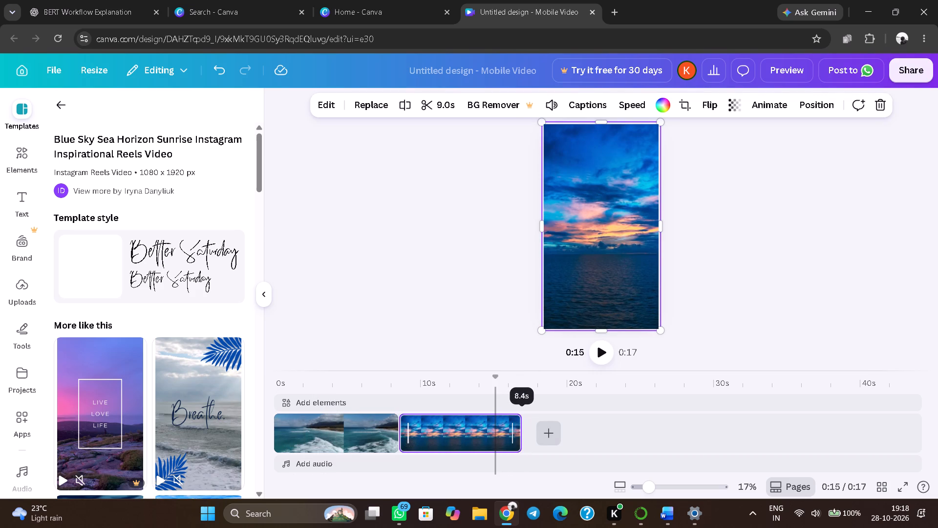
pyautogui.moveTo(514, 433); pyautogui.dragTo(516, 434)
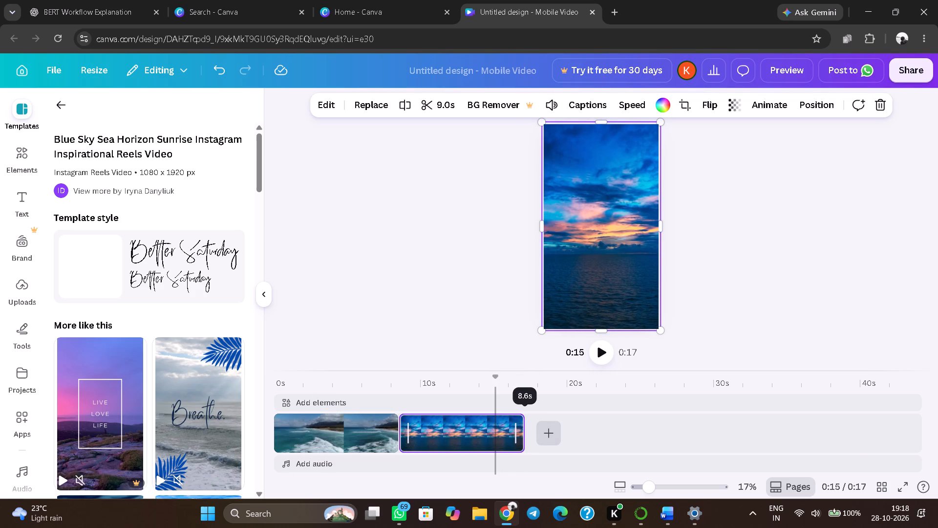
pyautogui.moveTo(516, 434); pyautogui.dragTo(516, 435)
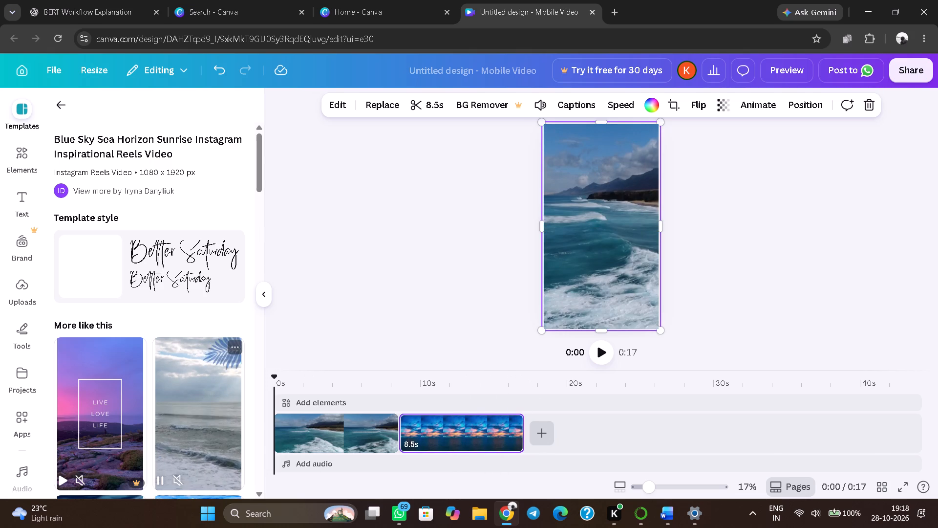
# Browse the "More like this" templates of the Blue Sky Sea Horizon Sunrise reel for another suitable clip.
pyautogui.scroll(-3, 154, 419)
pyautogui.scroll(-6, 338, 126)
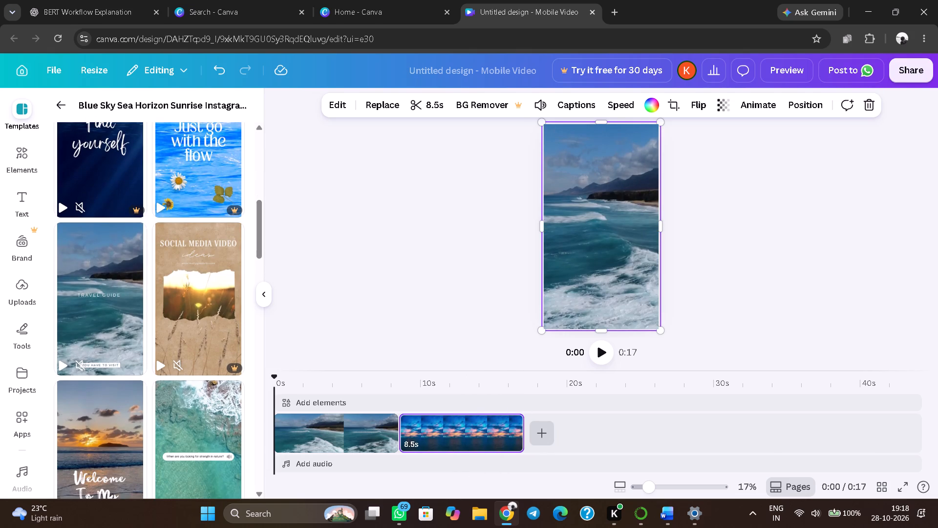
pyautogui.scroll(-1, 338, 126)
pyautogui.scroll(-4, 185, 261)
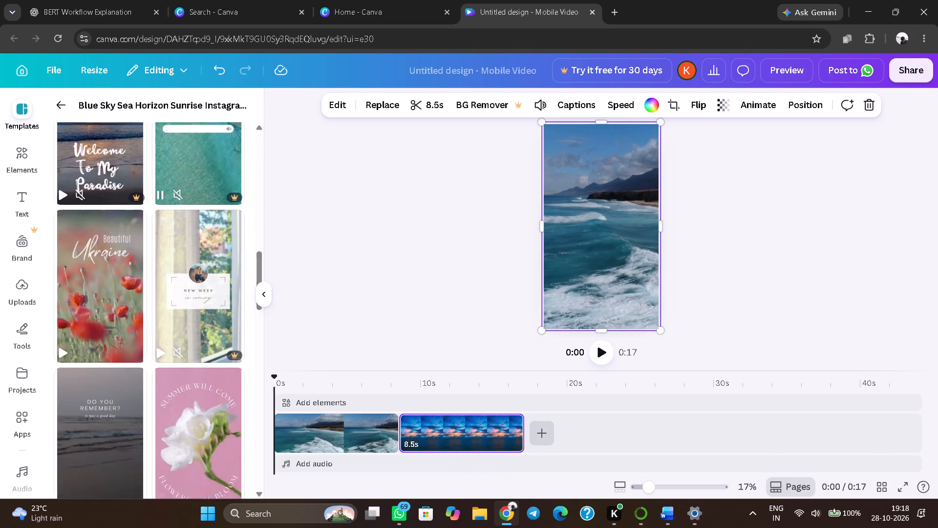
pyautogui.scroll(-2, 185, 261)
pyautogui.scroll(2, 185, 261)
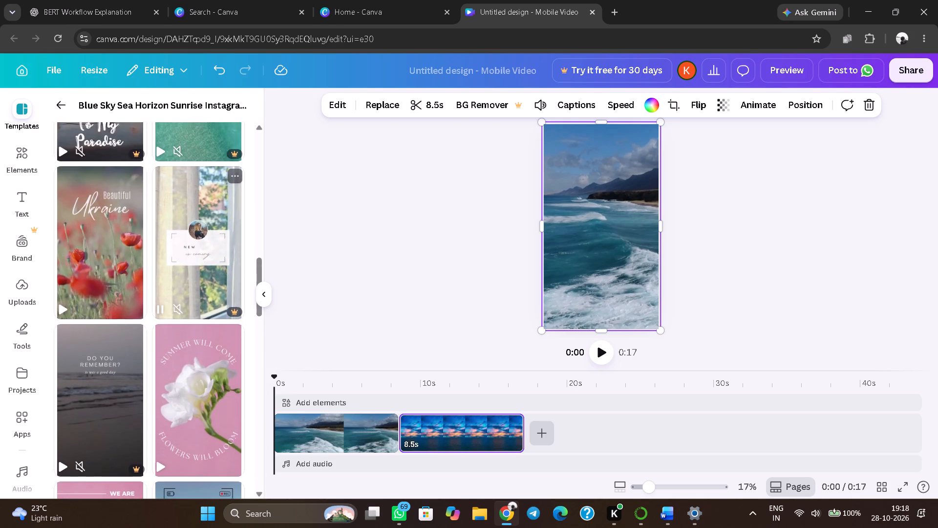
pyautogui.scroll(1, 185, 261)
pyautogui.scroll(-11, 202, 238)
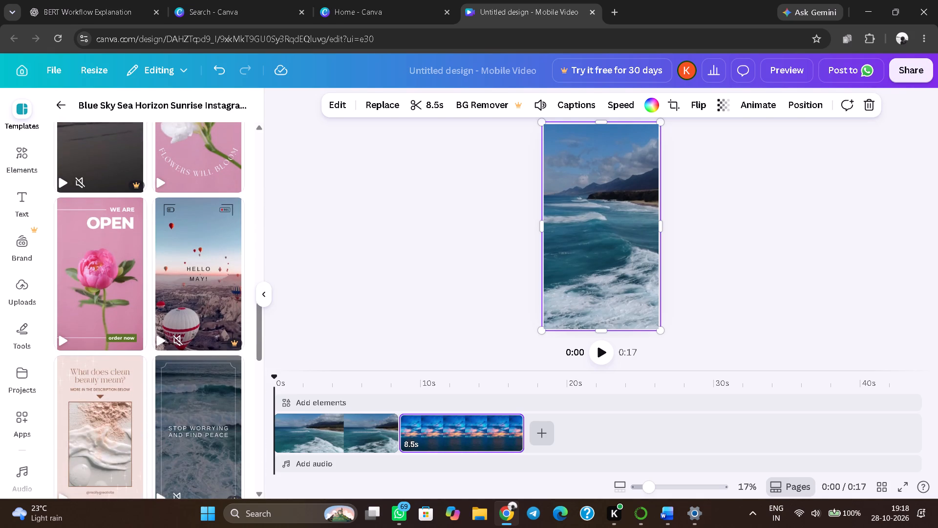
pyautogui.scroll(-5, 141, 334)
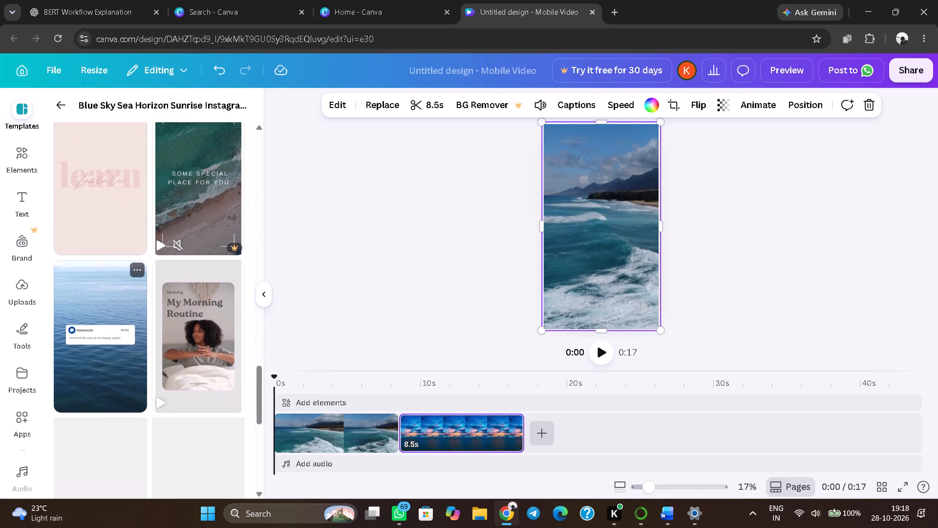
pyautogui.scroll(-6, 141, 334)
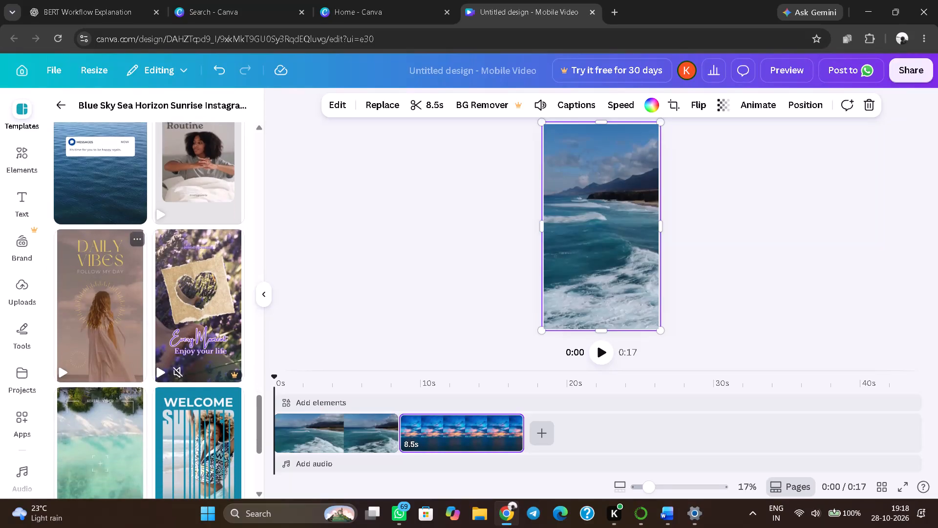
pyautogui.scroll(-4, 141, 334)
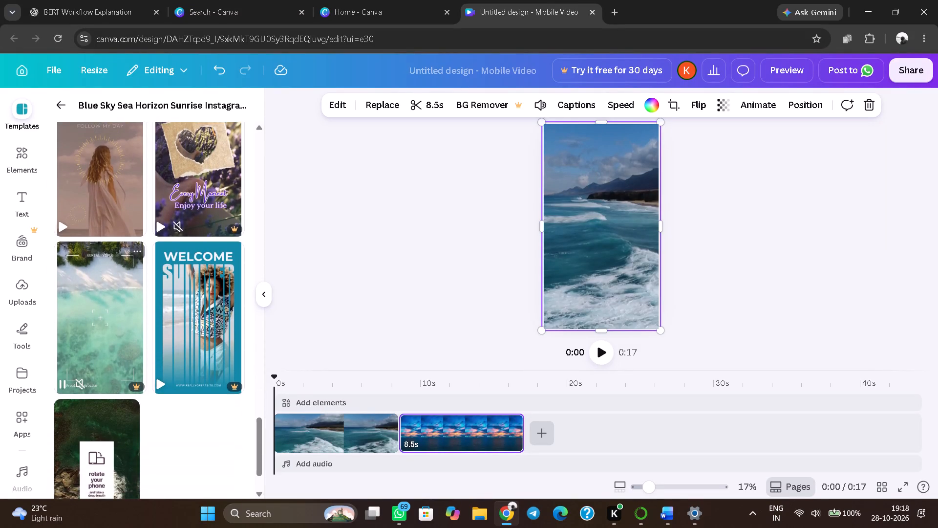
pyautogui.scroll(-2, 141, 334)
pyautogui.scroll(1, 141, 334)
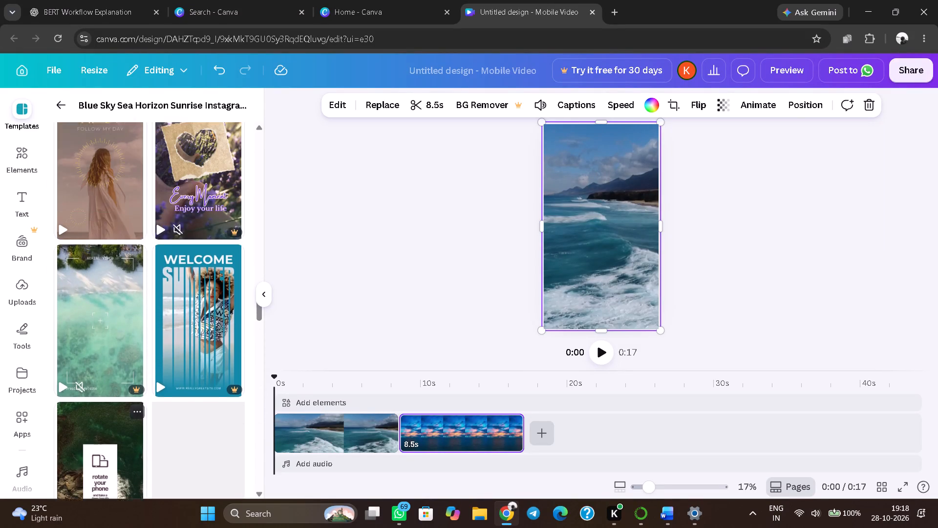
pyautogui.scroll(4, 141, 334)
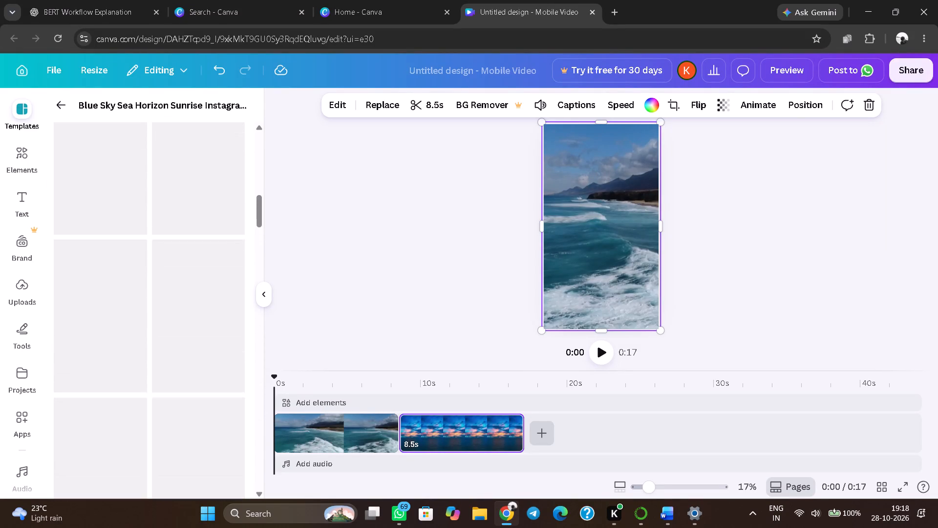
pyautogui.scroll(3, 141, 334)
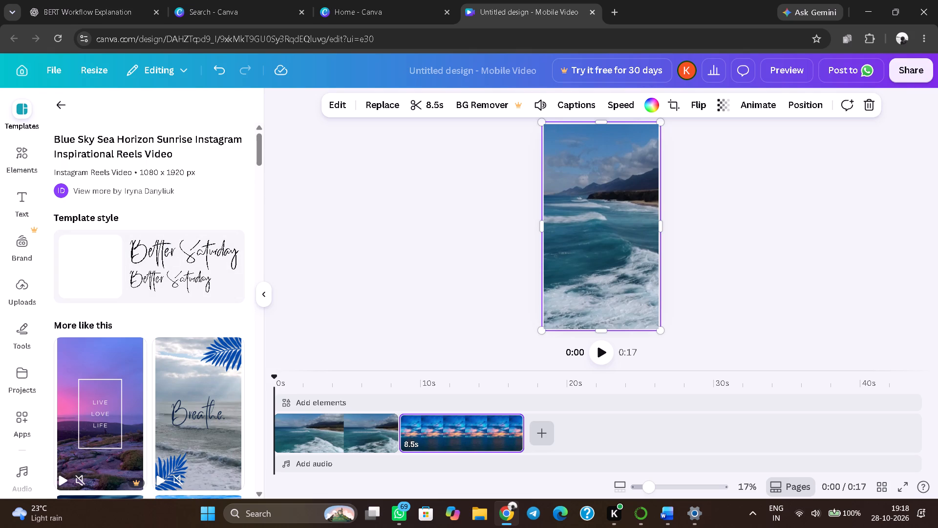
# Return to the template search and replace the "sea video" query with a search for "nature".
pyautogui.click(61, 109)
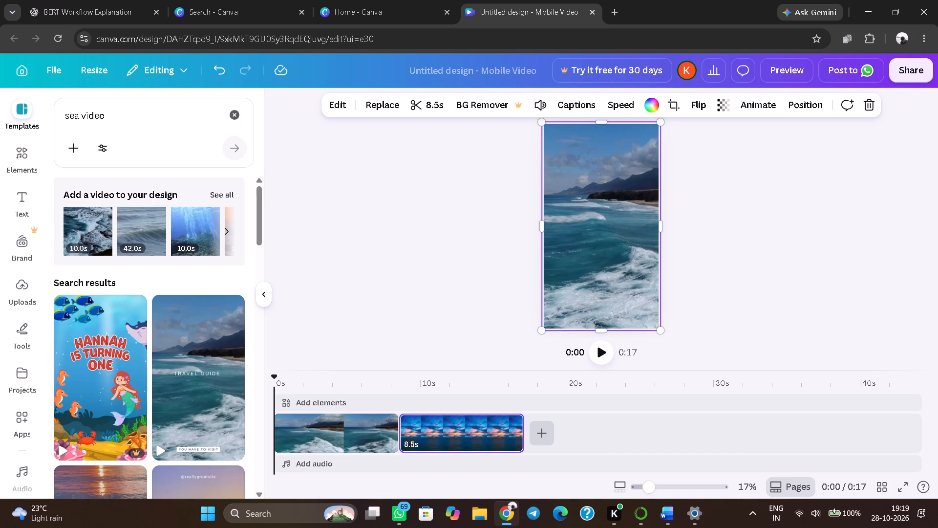
pyautogui.moveTo(149, 122); pyautogui.dragTo(45, 111)
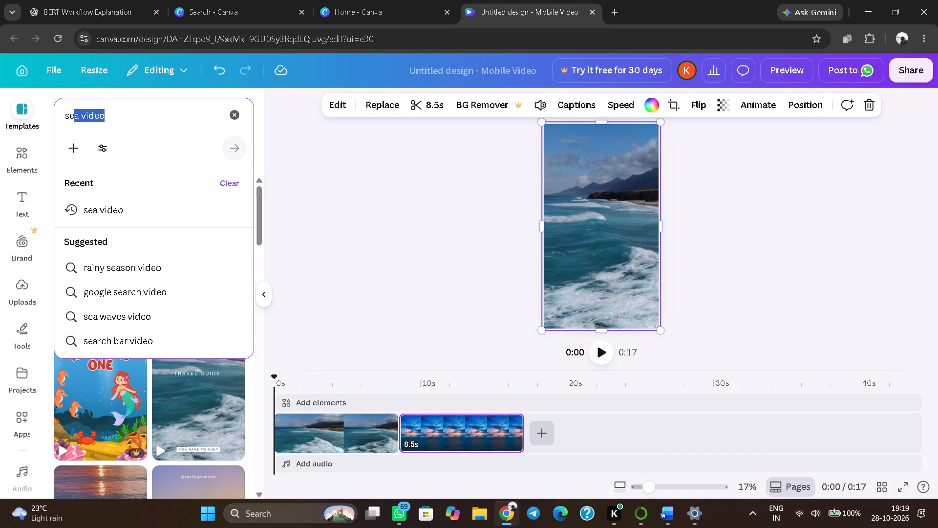
pyautogui.press('BackSpace')
pyautogui.write('nature')
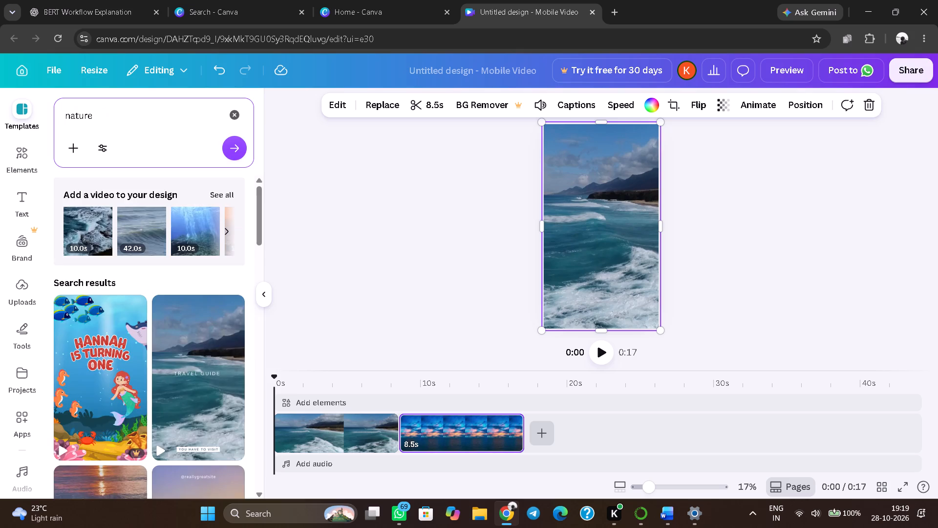
pyautogui.press('Return')
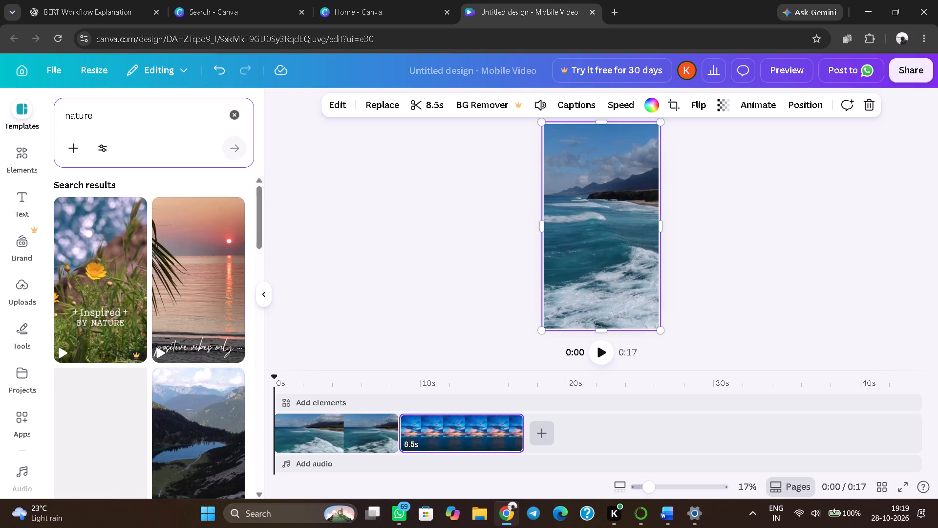
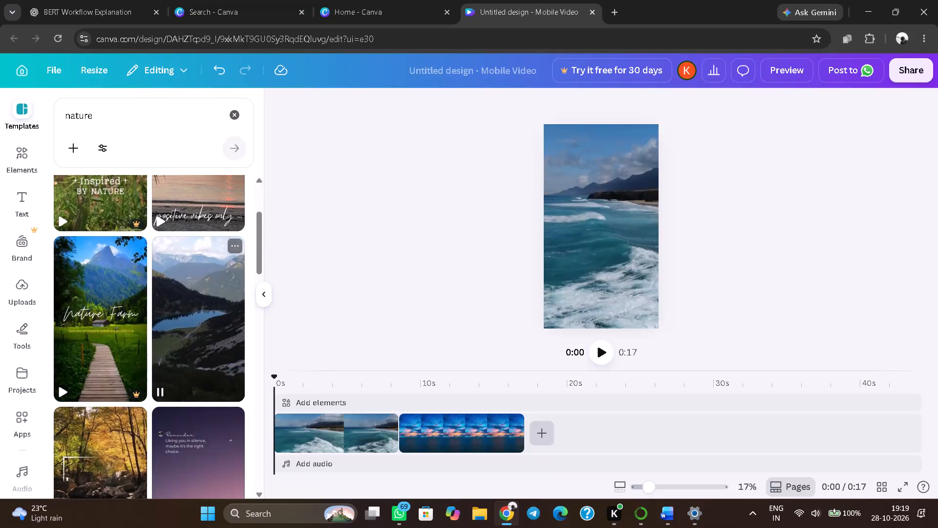
# Add the dark mountain lake template from the nature results as the third clip and check it on the timeline.
pyautogui.click(171, 329)
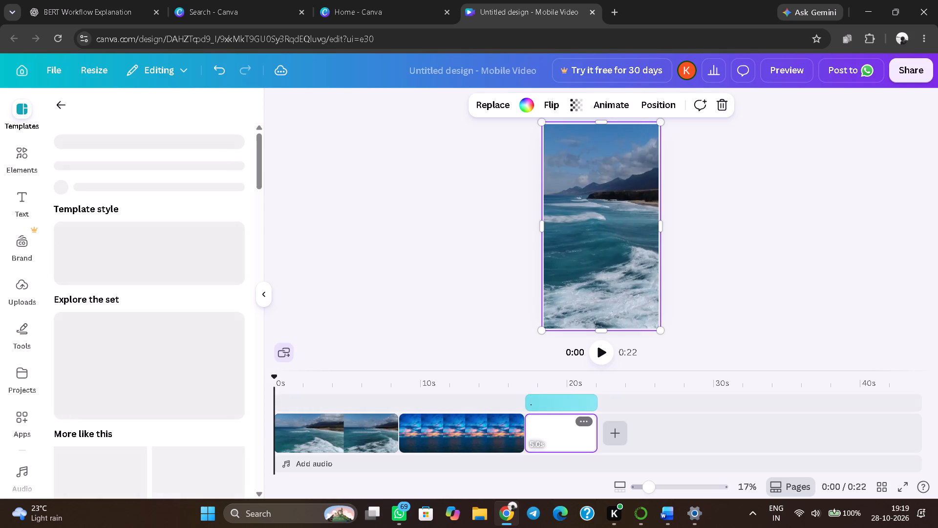
pyautogui.click(568, 437)
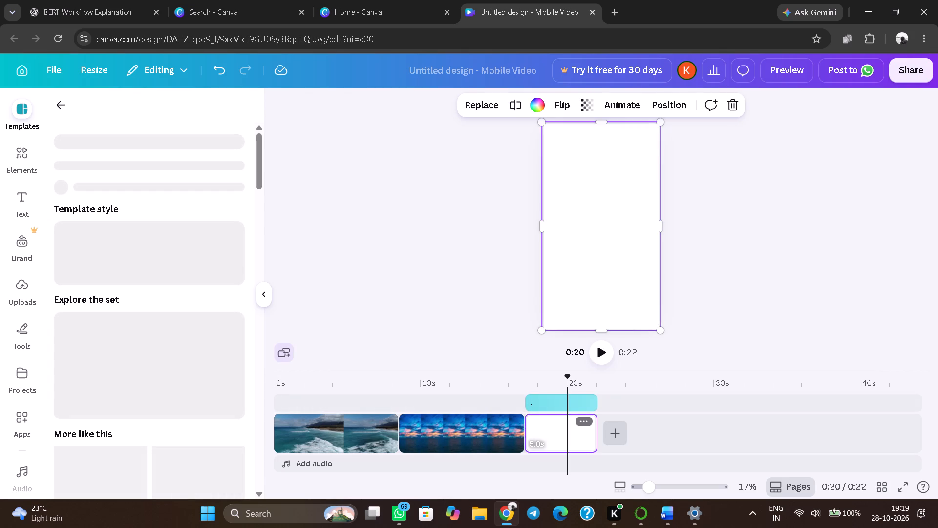
pyautogui.click(590, 434)
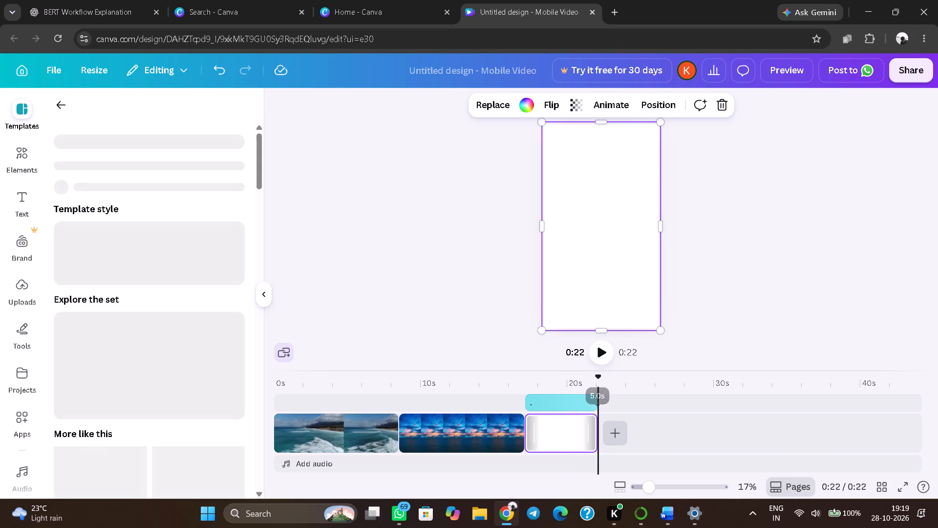
pyautogui.click(588, 435)
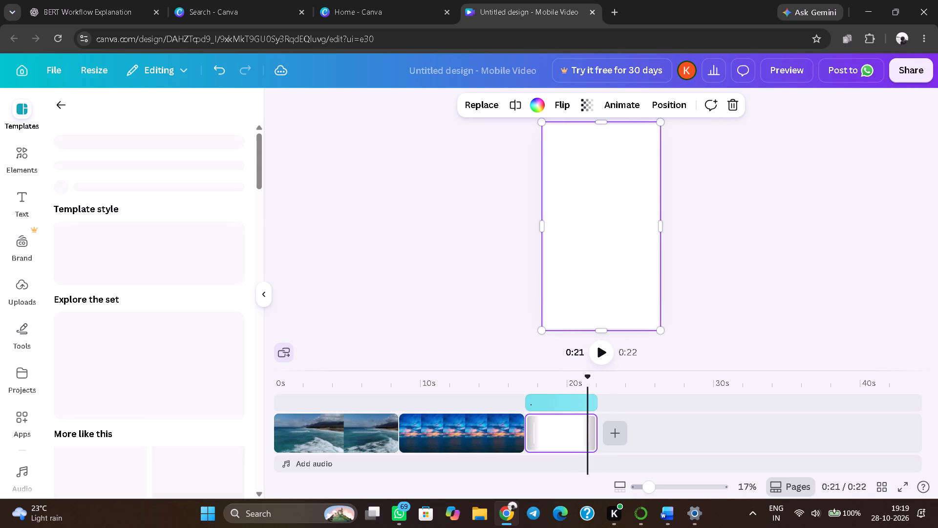
pyautogui.click(561, 431)
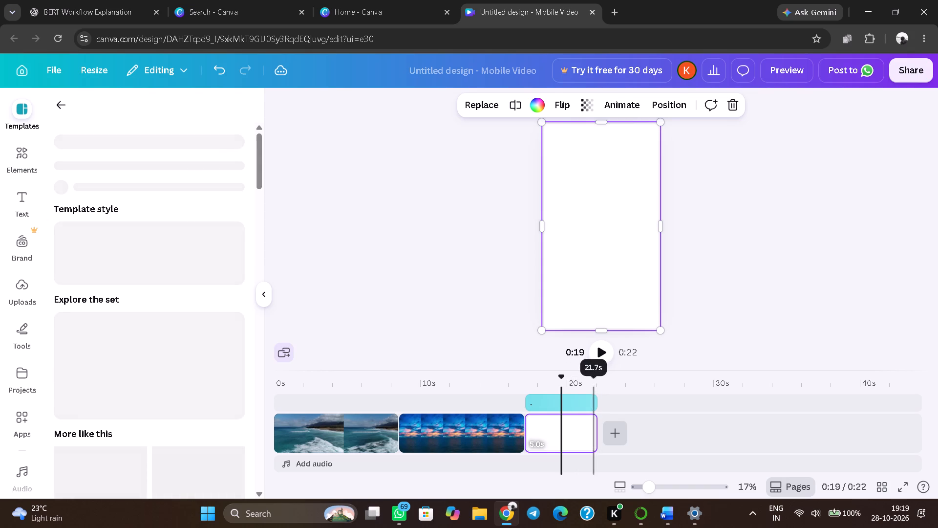
# Trim the end of the sunrise clip to a duration of 5.0 s.
pyautogui.click(473, 430)
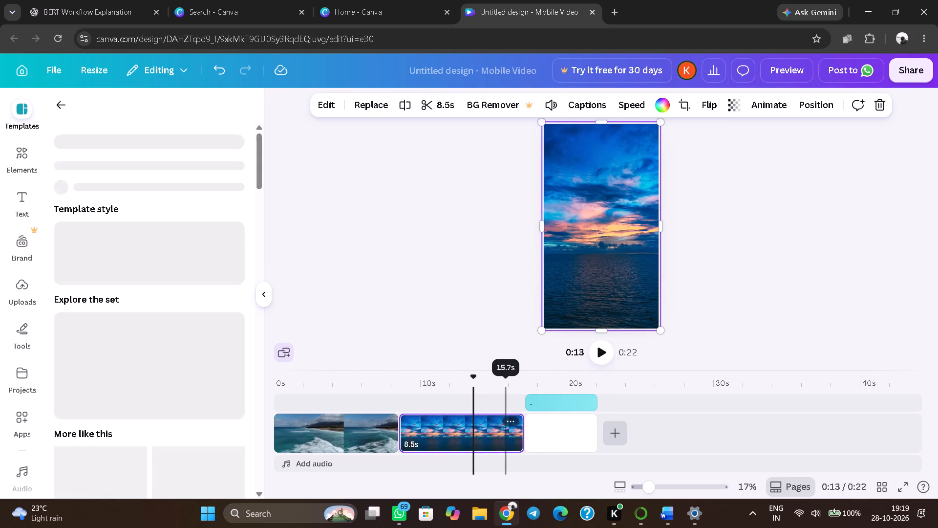
pyautogui.moveTo(519, 433); pyautogui.dragTo(499, 437)
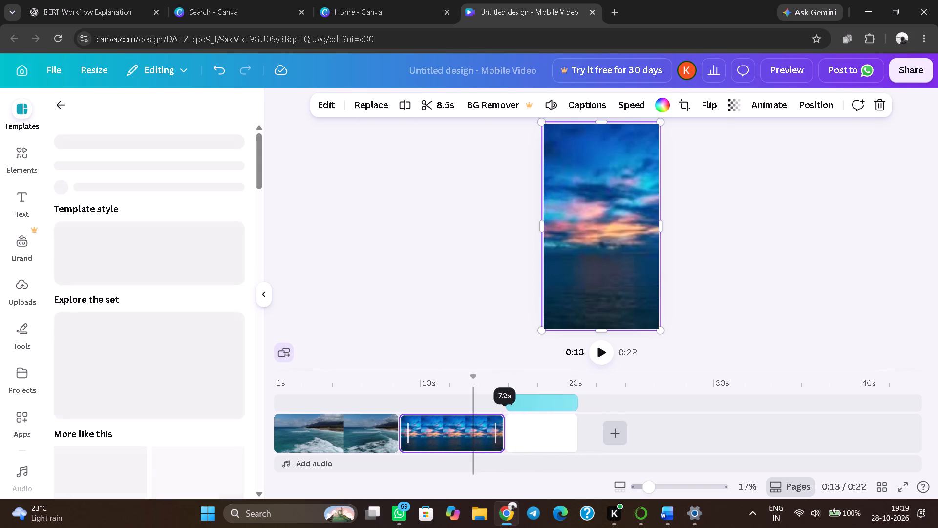
pyautogui.moveTo(499, 437); pyautogui.dragTo(486, 437)
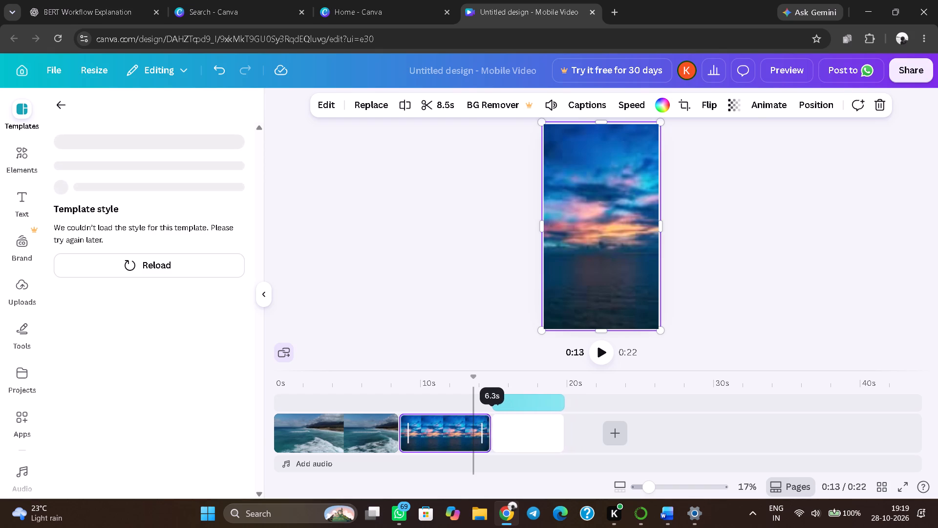
pyautogui.moveTo(486, 437); pyautogui.dragTo(474, 442)
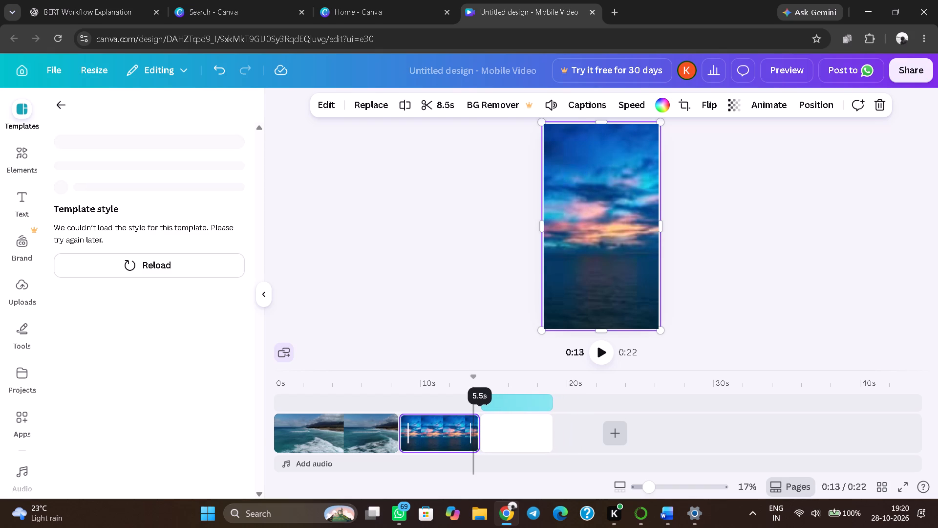
pyautogui.moveTo(474, 442); pyautogui.dragTo(469, 442)
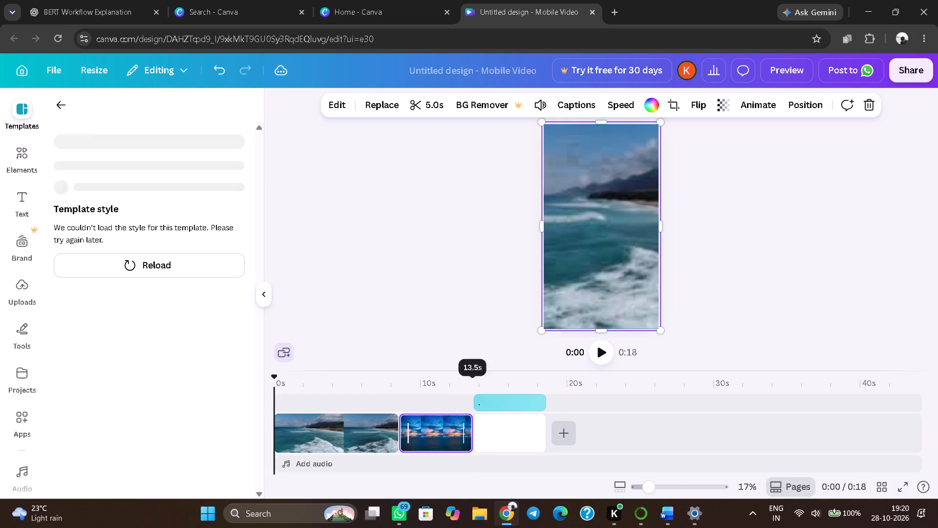
pyautogui.click(508, 437)
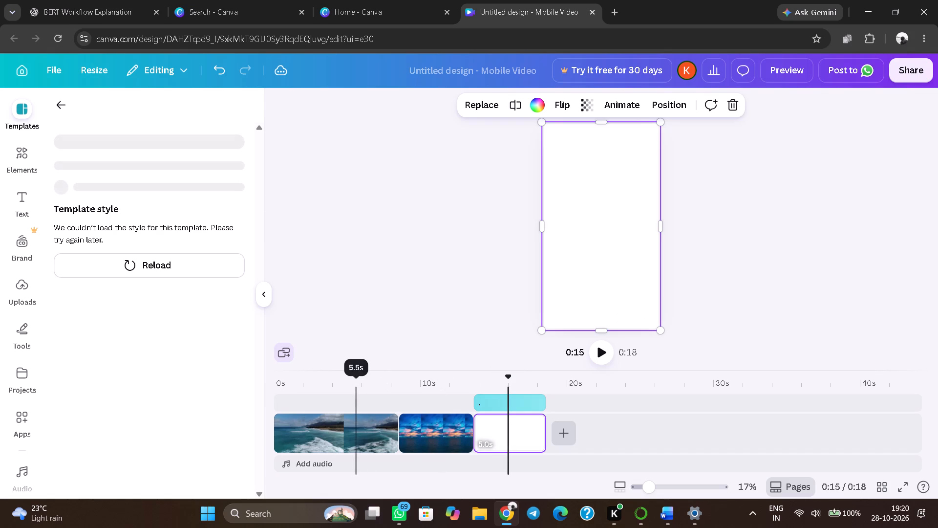
# Trim the end of the sea clip to a duration of 5.0 s.
pyautogui.click(355, 433)
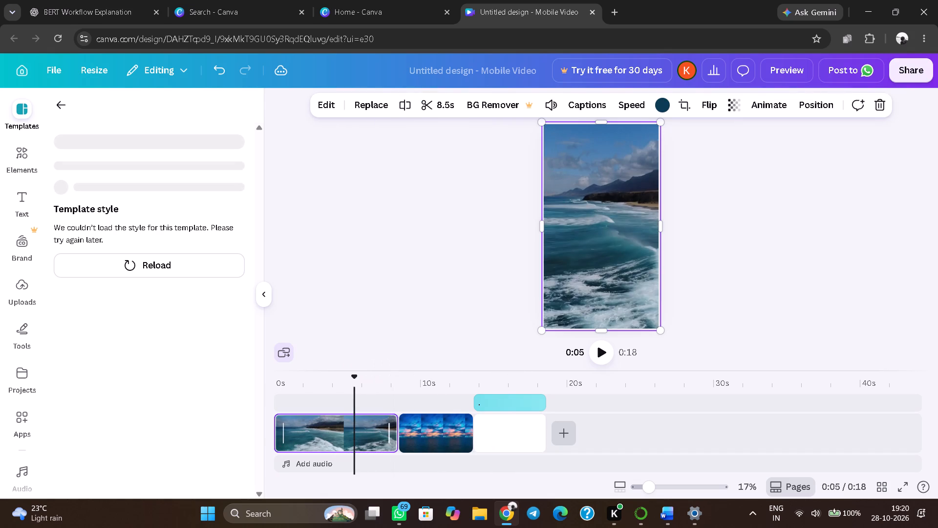
pyautogui.moveTo(394, 431); pyautogui.dragTo(357, 433)
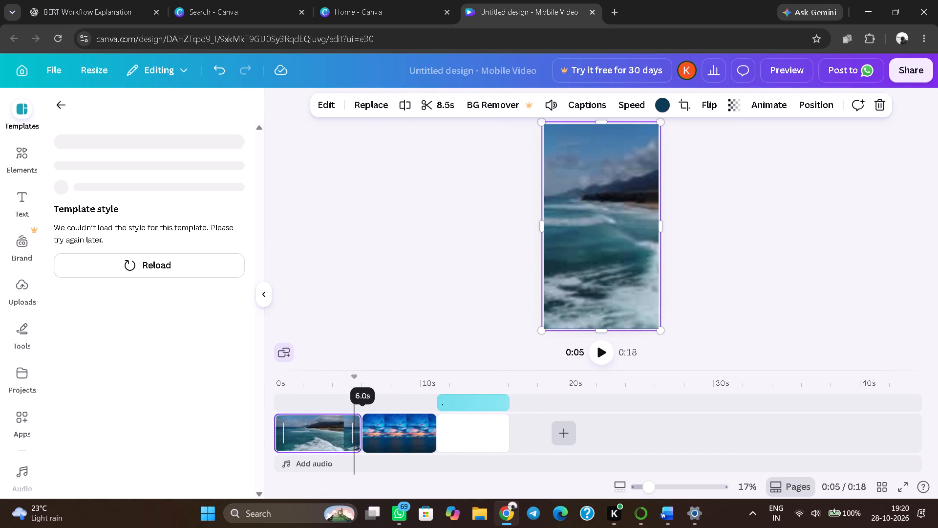
pyautogui.moveTo(357, 433); pyautogui.dragTo(341, 433)
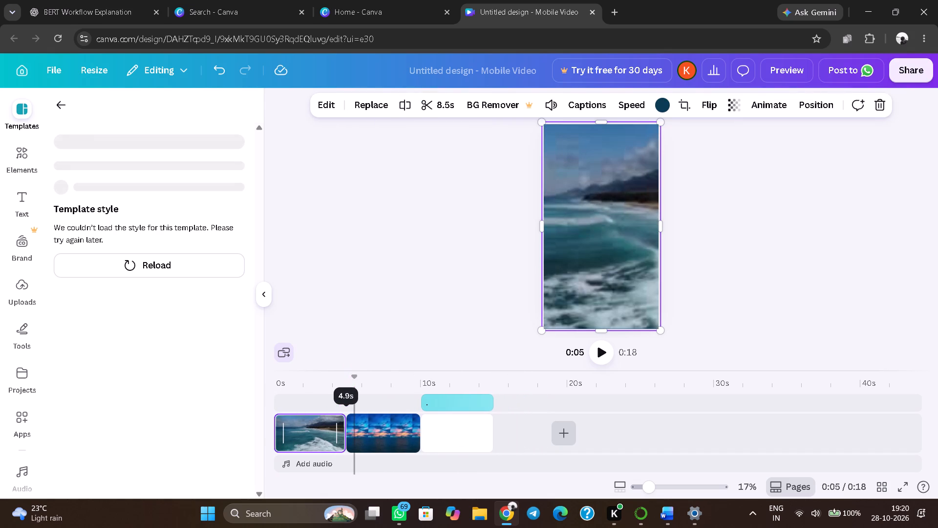
pyautogui.moveTo(341, 433); pyautogui.dragTo(343, 433)
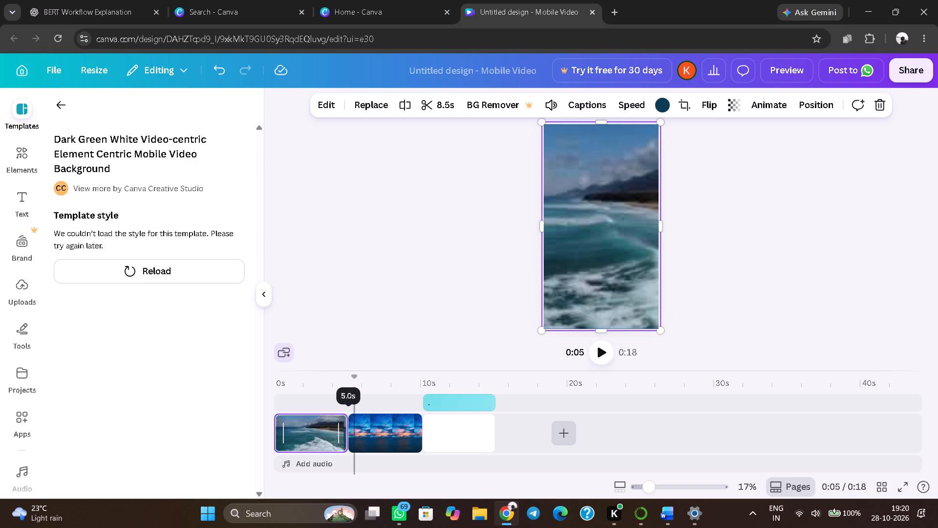
pyautogui.moveTo(343, 433); pyautogui.dragTo(343, 435)
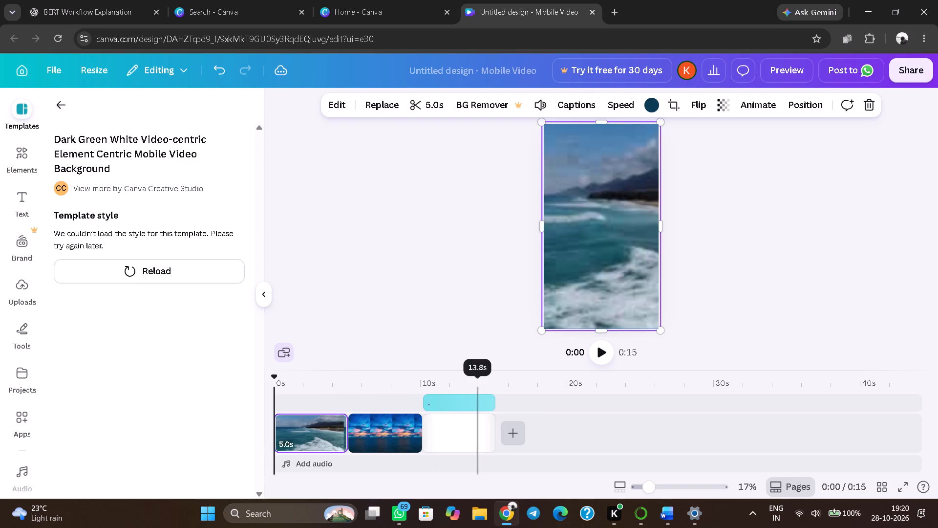
# Delete the text element placed above the third clip on the timeline.
pyautogui.click(468, 405)
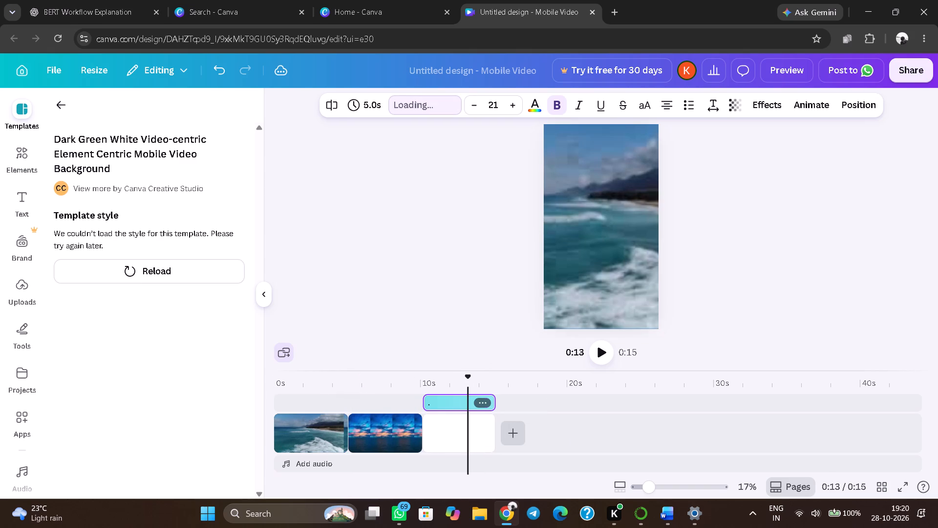
pyautogui.click(487, 404)
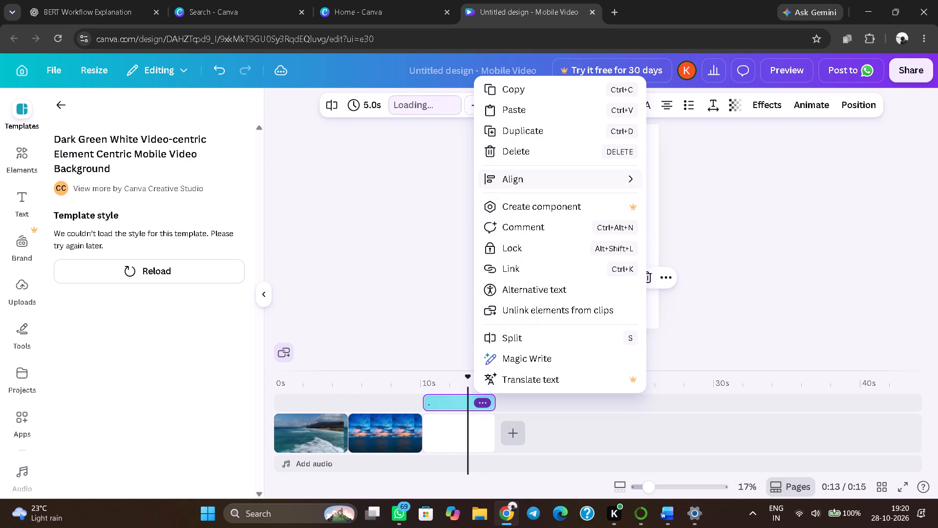
pyautogui.click(536, 157)
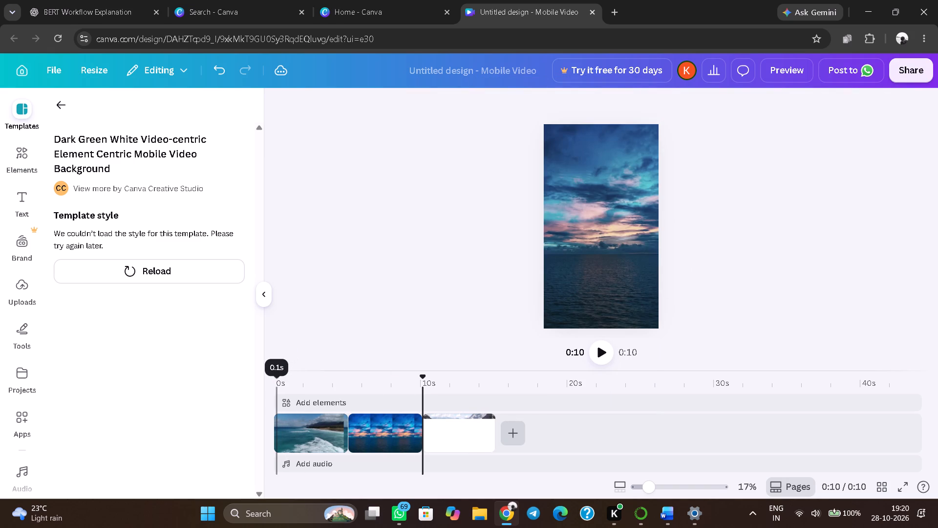
# Play the video from the beginning to review the trimmed sea and sunrise clips.
pyautogui.click(275, 383)
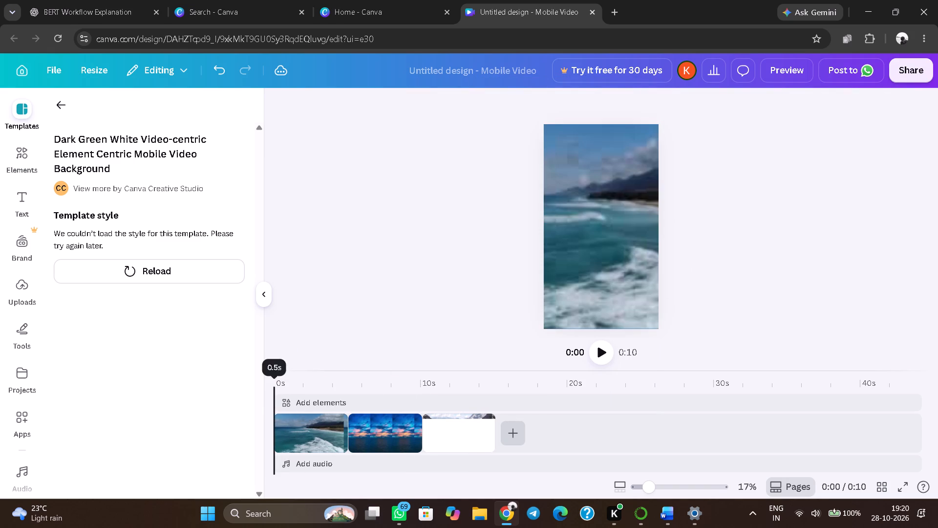
pyautogui.click(598, 355)
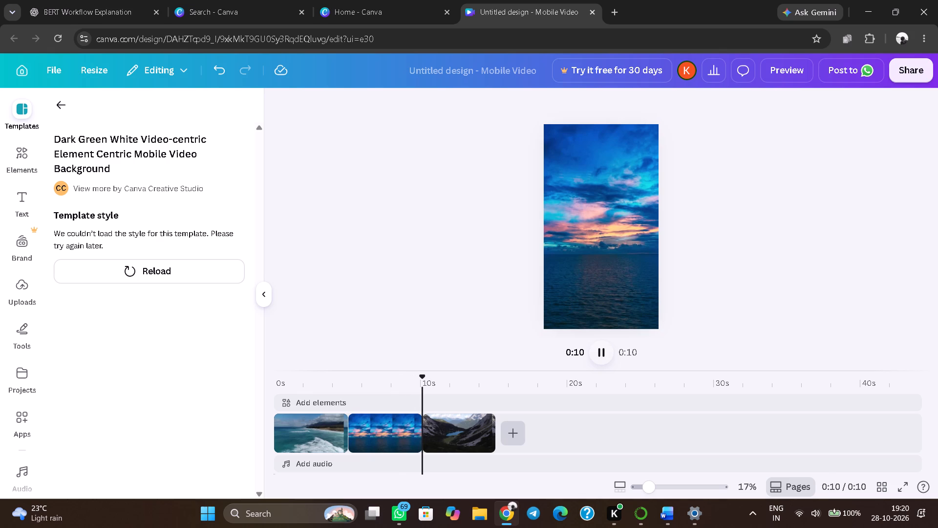
pyautogui.click(598, 355)
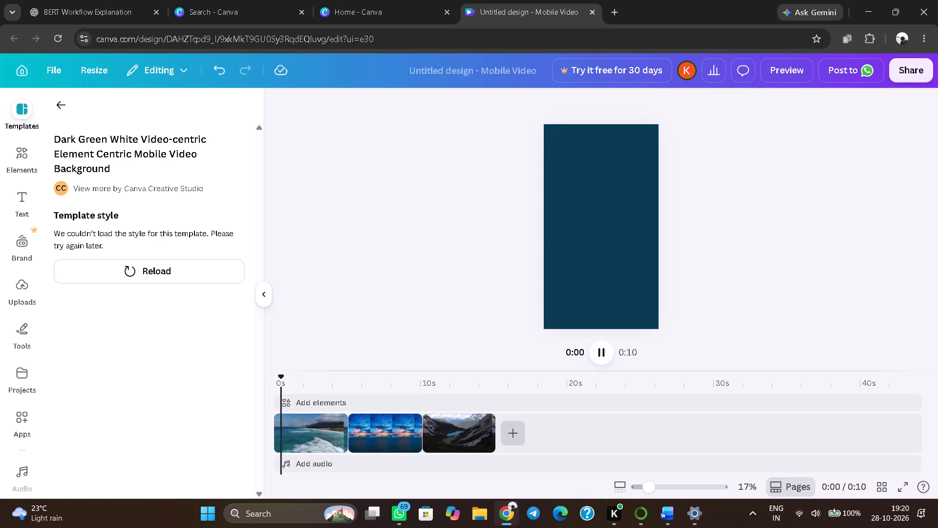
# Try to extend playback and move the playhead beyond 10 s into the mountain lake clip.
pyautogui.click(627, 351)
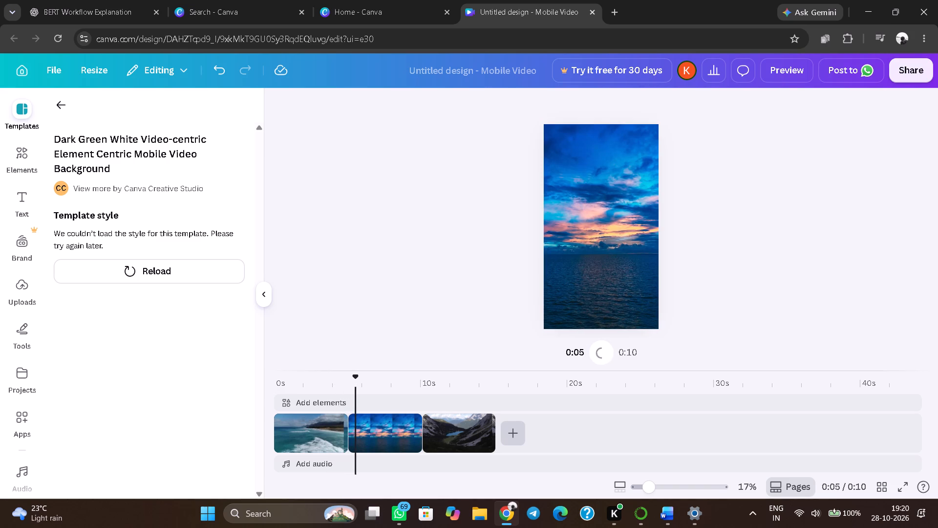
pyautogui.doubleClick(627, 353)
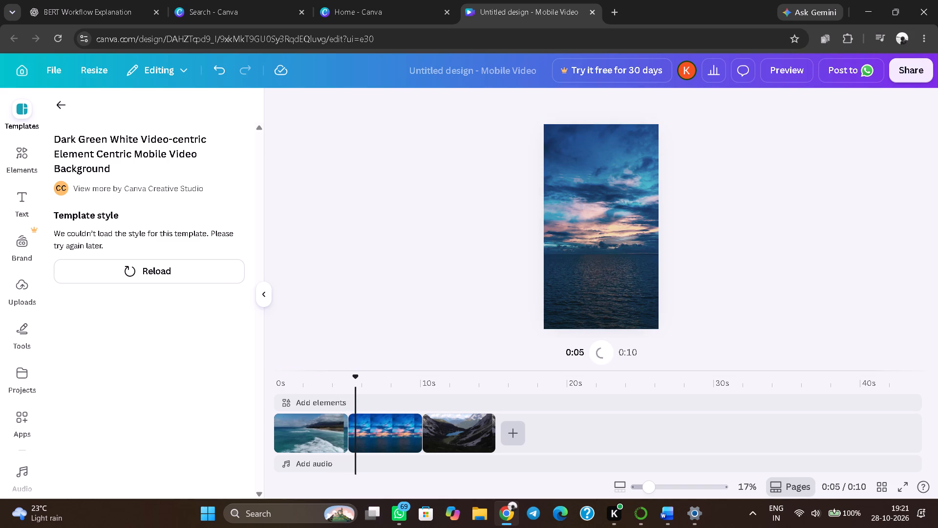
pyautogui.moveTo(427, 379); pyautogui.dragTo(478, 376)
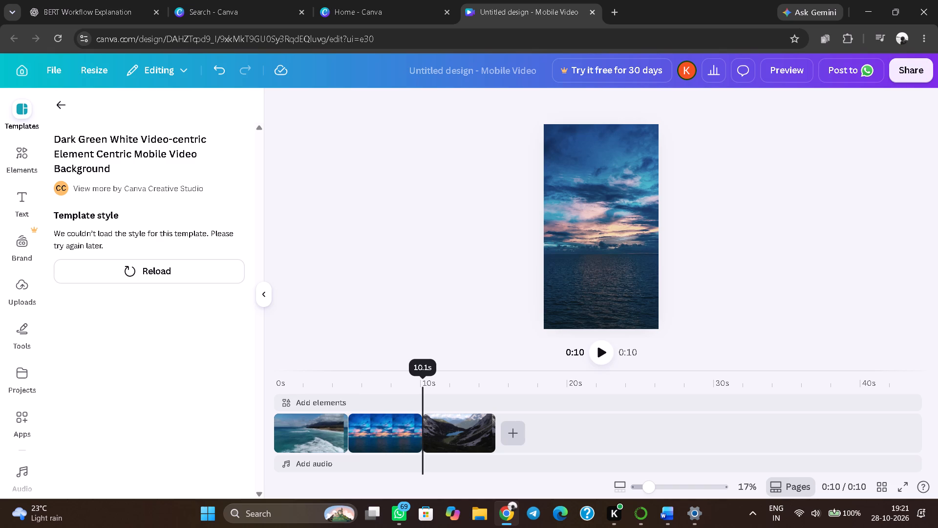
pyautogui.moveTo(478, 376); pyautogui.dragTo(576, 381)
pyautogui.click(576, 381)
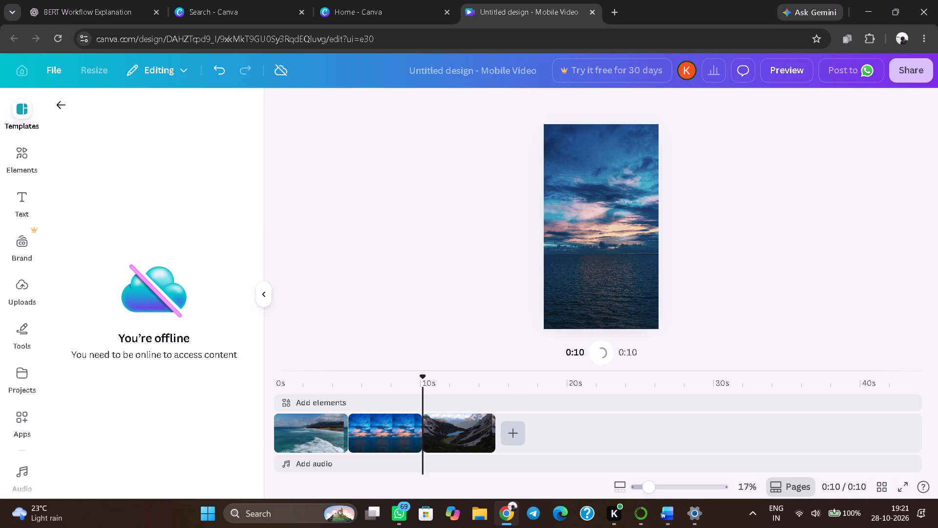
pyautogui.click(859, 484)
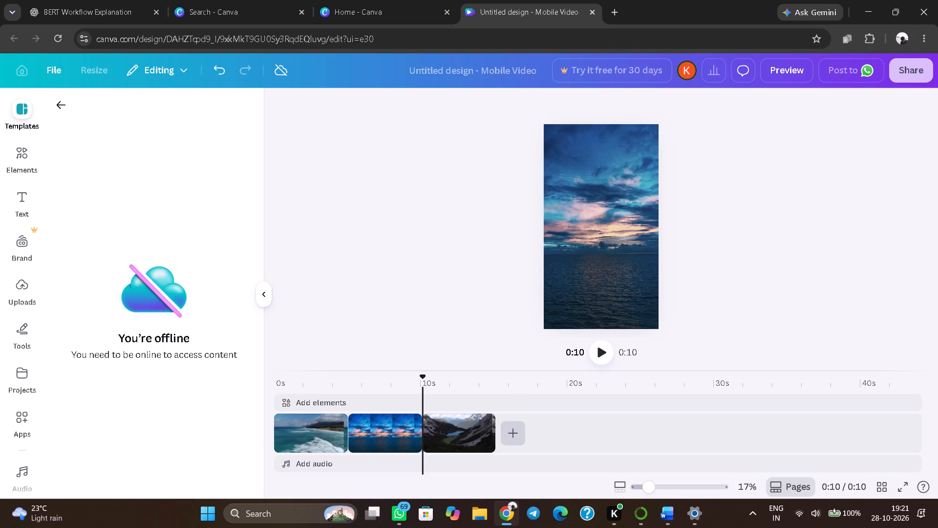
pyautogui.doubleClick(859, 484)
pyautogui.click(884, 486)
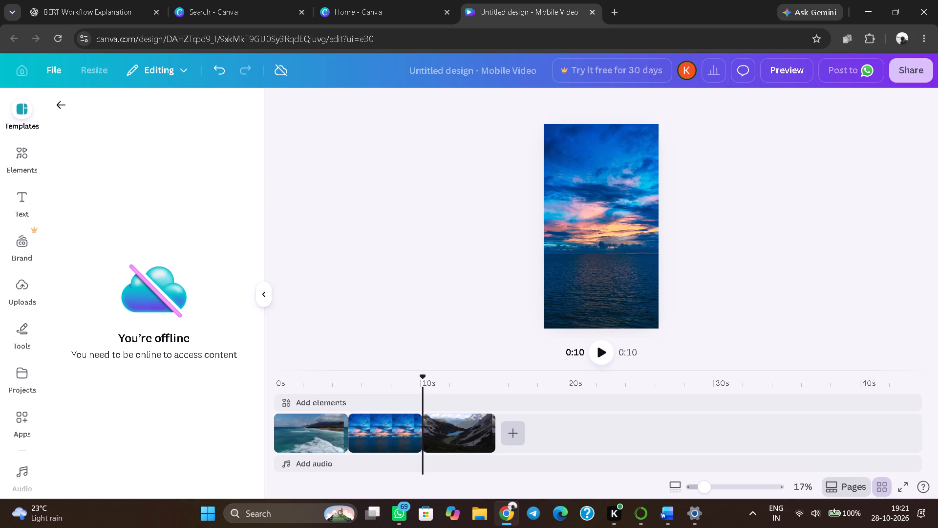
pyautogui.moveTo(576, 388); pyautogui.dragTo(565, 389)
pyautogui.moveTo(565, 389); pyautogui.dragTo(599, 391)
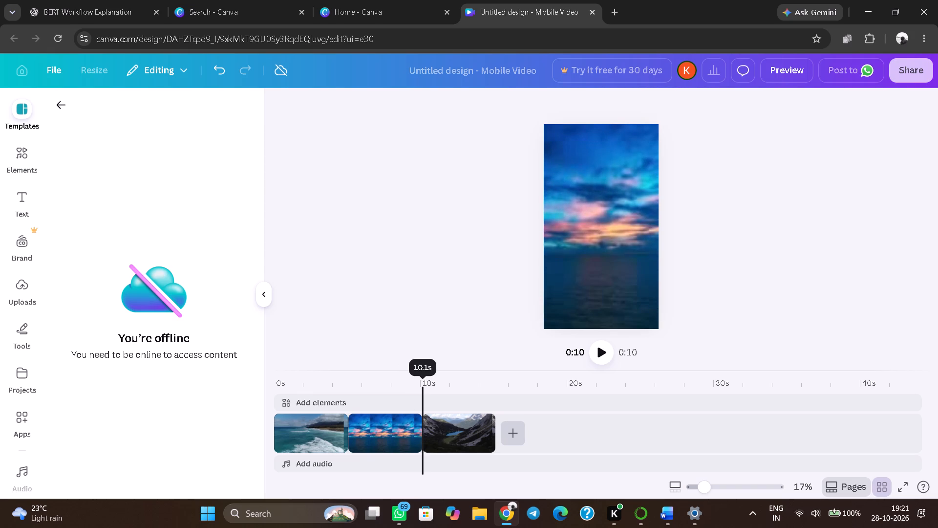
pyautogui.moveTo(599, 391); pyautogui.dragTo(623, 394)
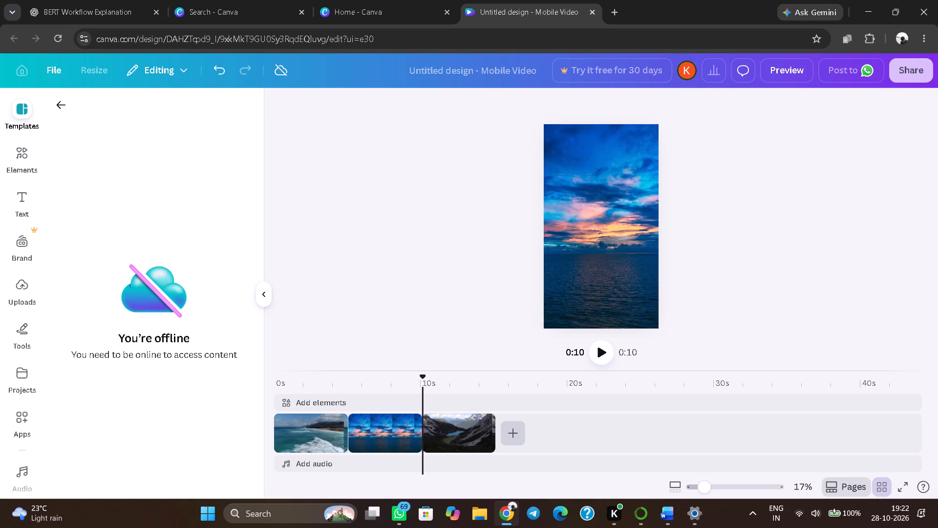
pyautogui.click(887, 488)
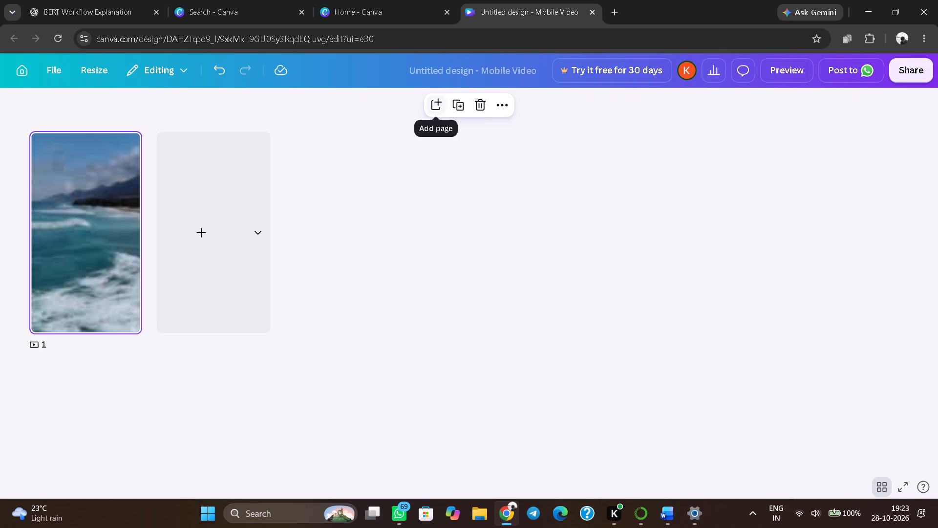
pyautogui.click(500, 108)
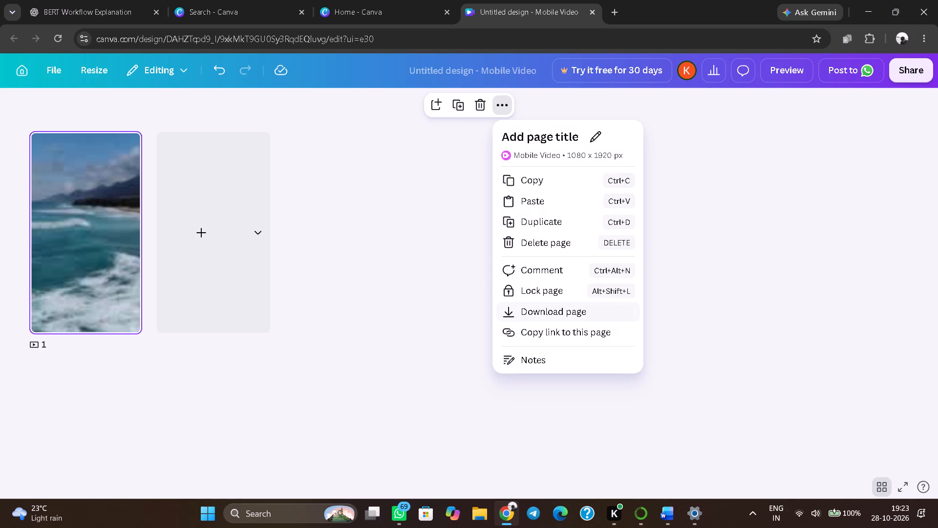
pyautogui.click(399, 289)
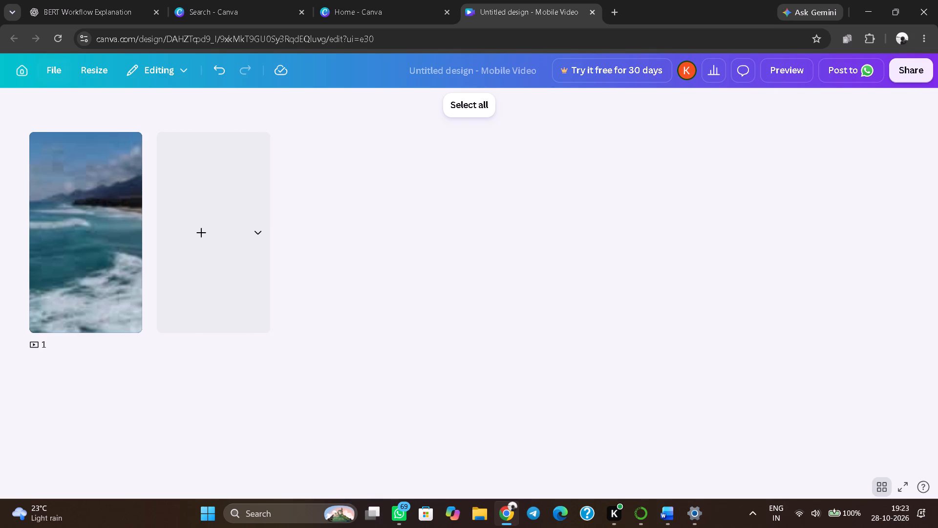
pyautogui.click(91, 250)
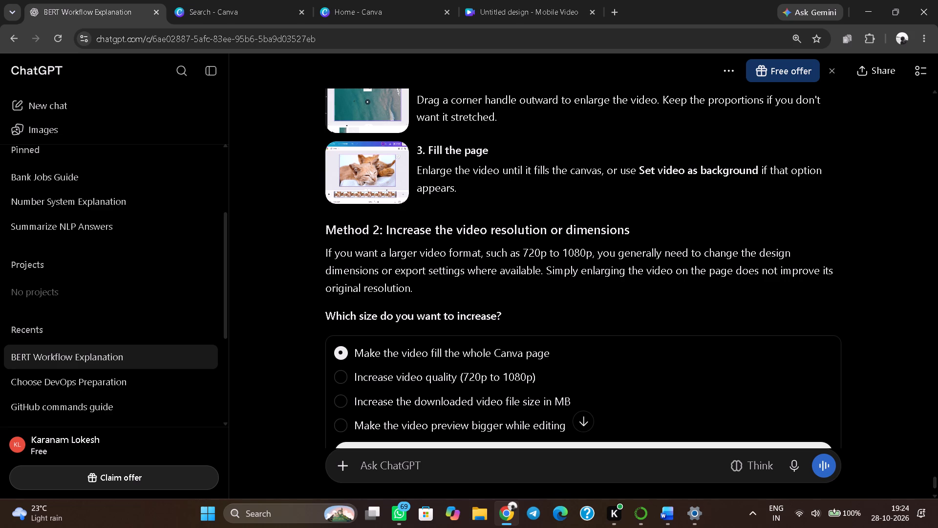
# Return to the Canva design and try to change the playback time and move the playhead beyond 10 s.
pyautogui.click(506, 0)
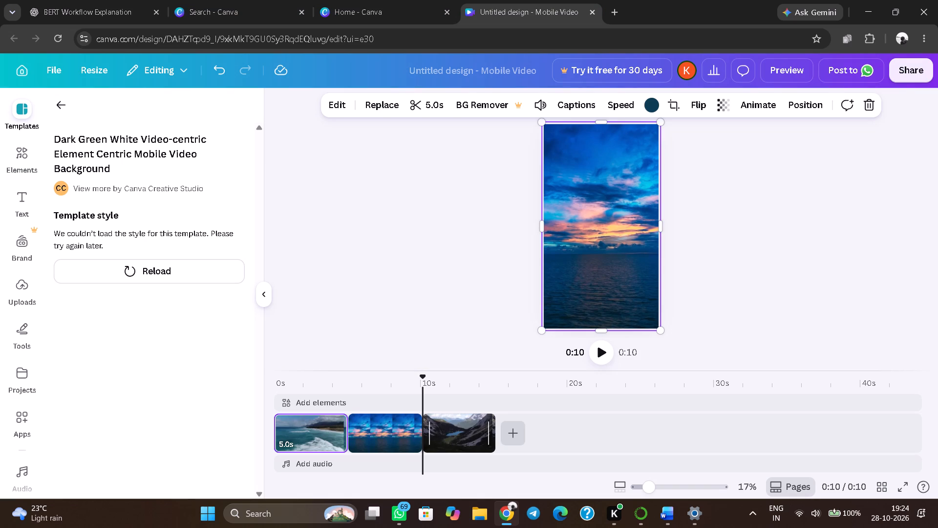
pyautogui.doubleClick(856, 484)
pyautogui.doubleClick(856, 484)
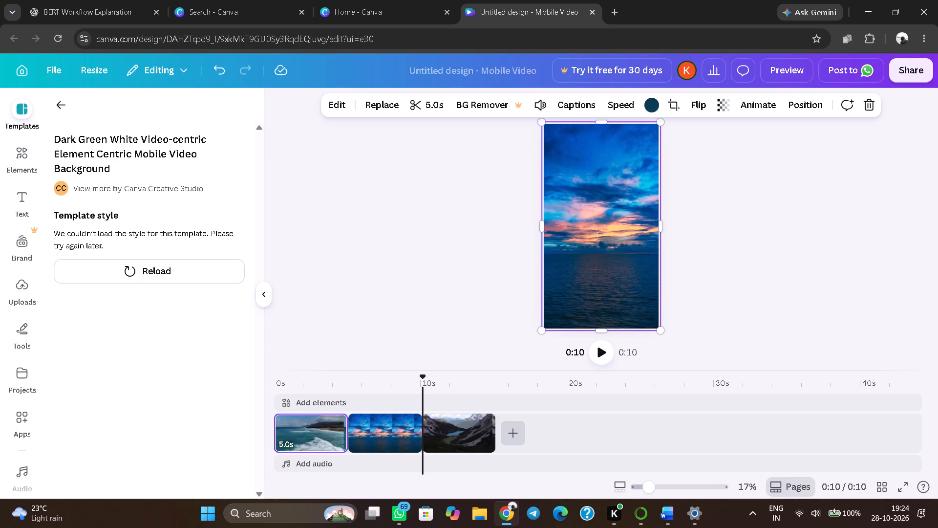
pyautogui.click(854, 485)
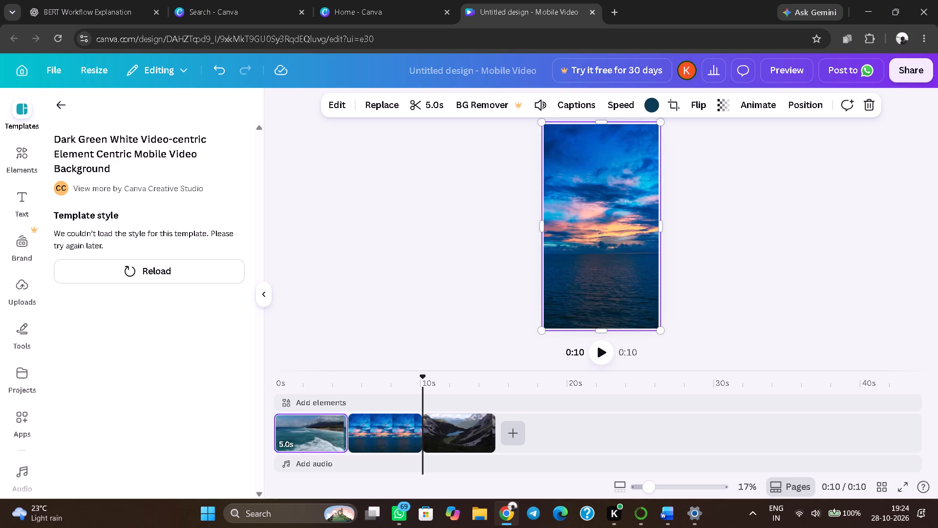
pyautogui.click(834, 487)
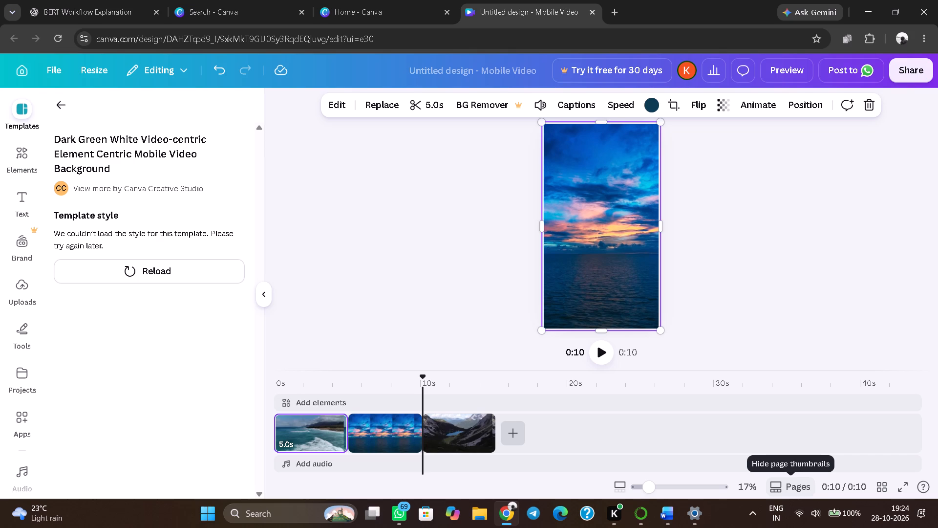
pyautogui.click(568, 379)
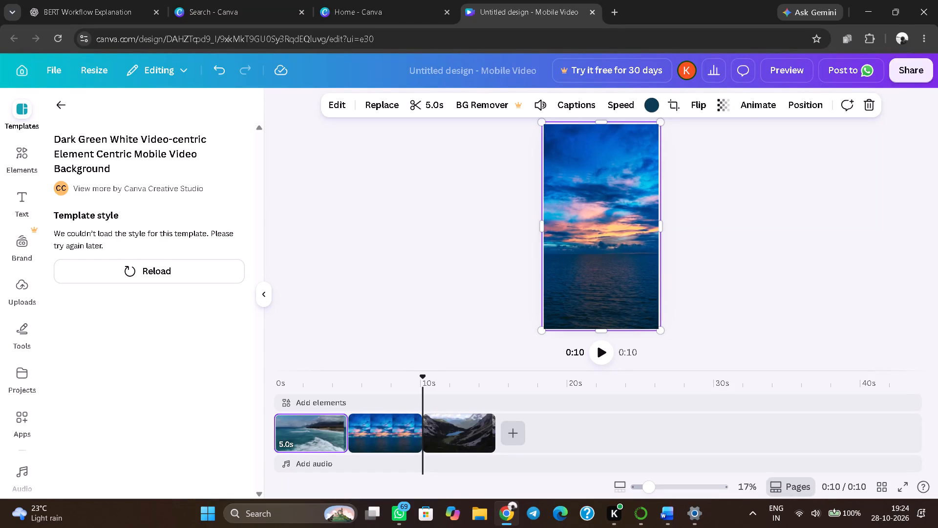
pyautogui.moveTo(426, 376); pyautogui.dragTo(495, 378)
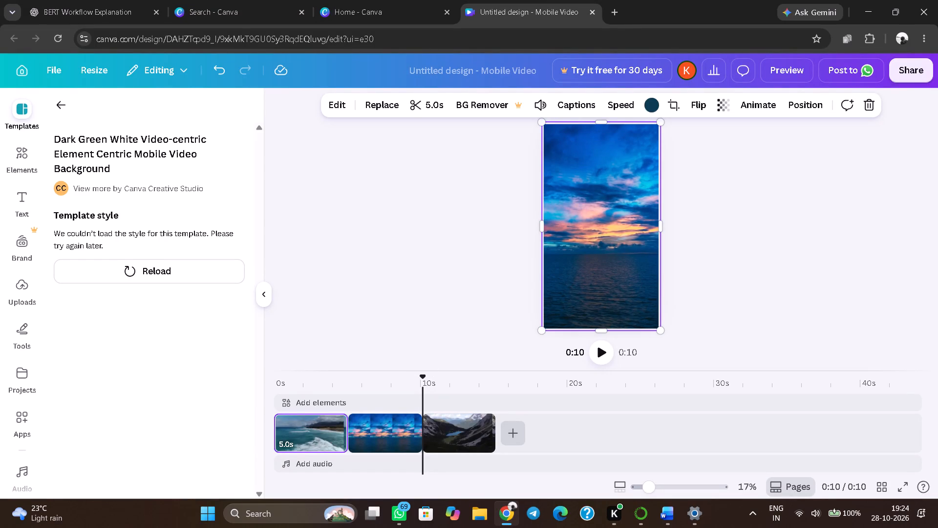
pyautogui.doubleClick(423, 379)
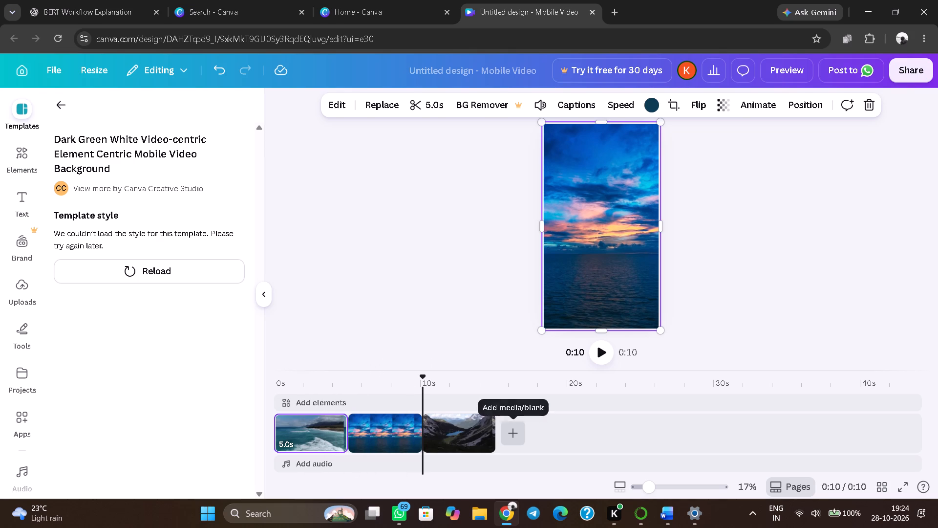
# Delete the third clip, the dark mountain lake video, from the timeline.
pyautogui.click(457, 432)
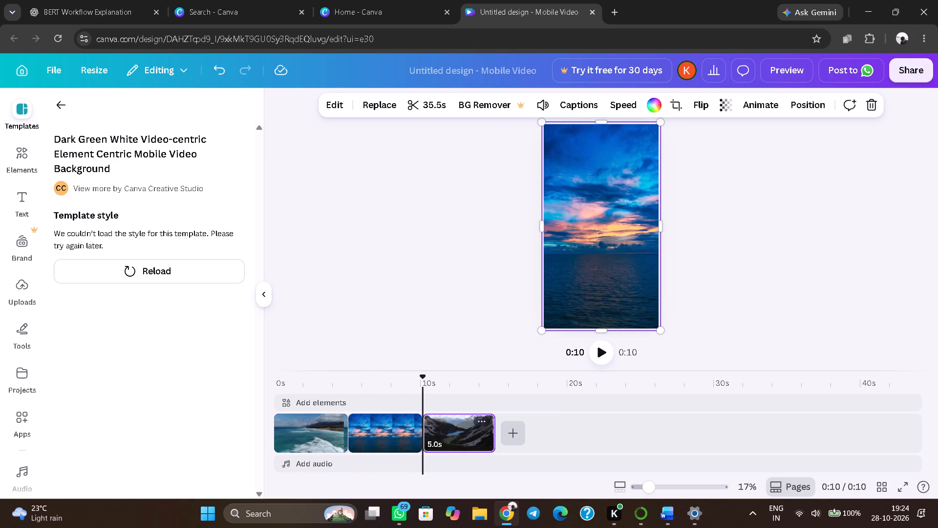
pyautogui.click(485, 420)
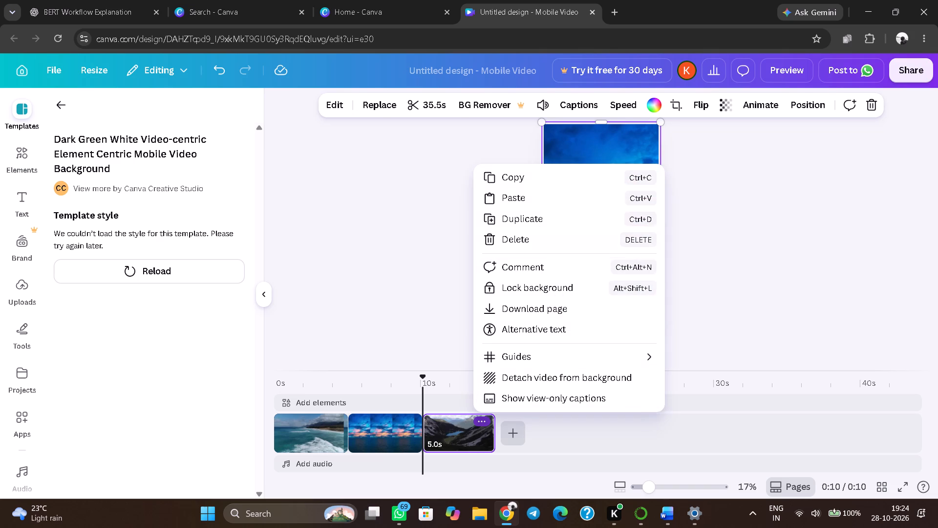
pyautogui.click(530, 240)
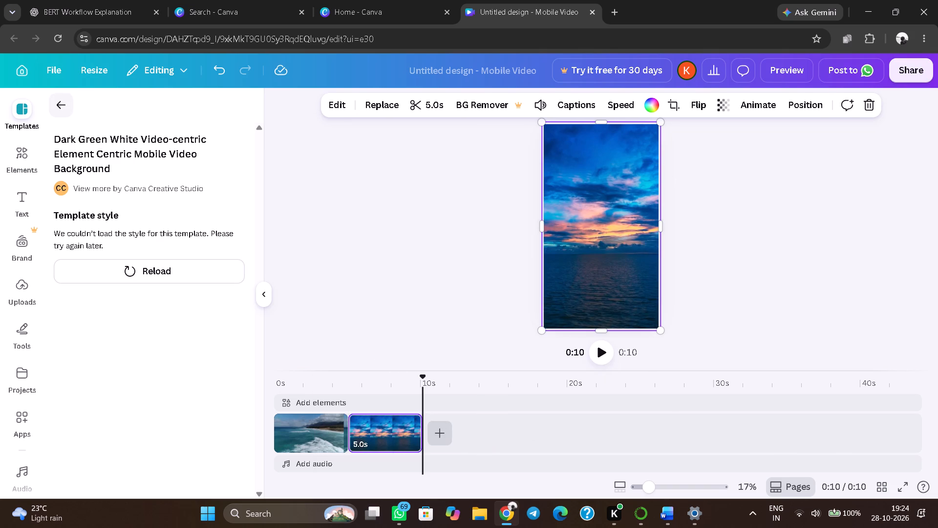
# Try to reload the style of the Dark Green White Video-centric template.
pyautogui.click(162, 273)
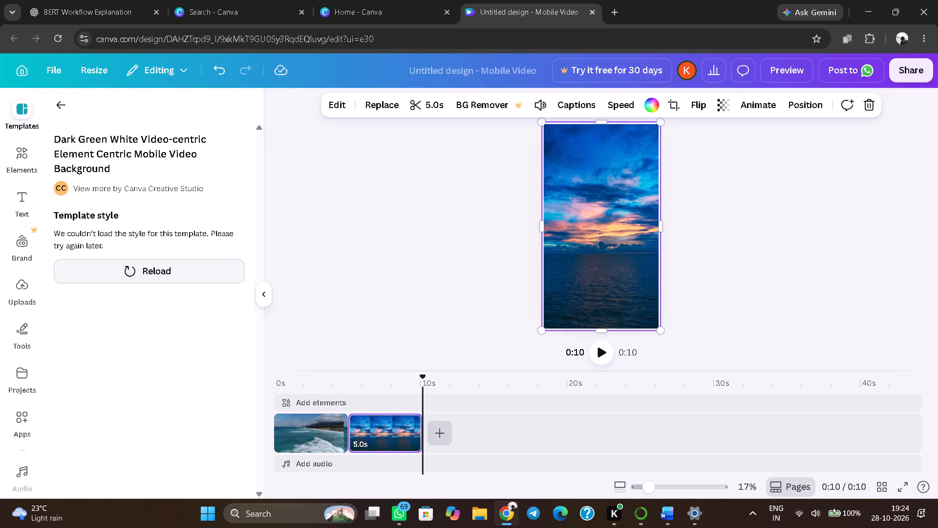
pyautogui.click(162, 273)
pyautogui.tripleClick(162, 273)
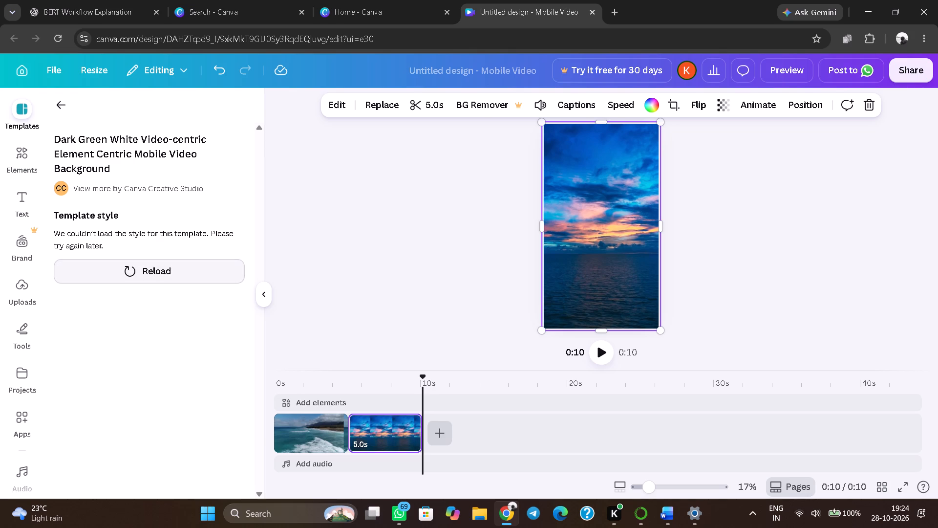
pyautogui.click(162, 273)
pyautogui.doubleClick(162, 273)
# Add the White Light Green Video-centric Place template, a forest lake with mountains, from the nature results as the third clip.
pyautogui.click(57, 105)
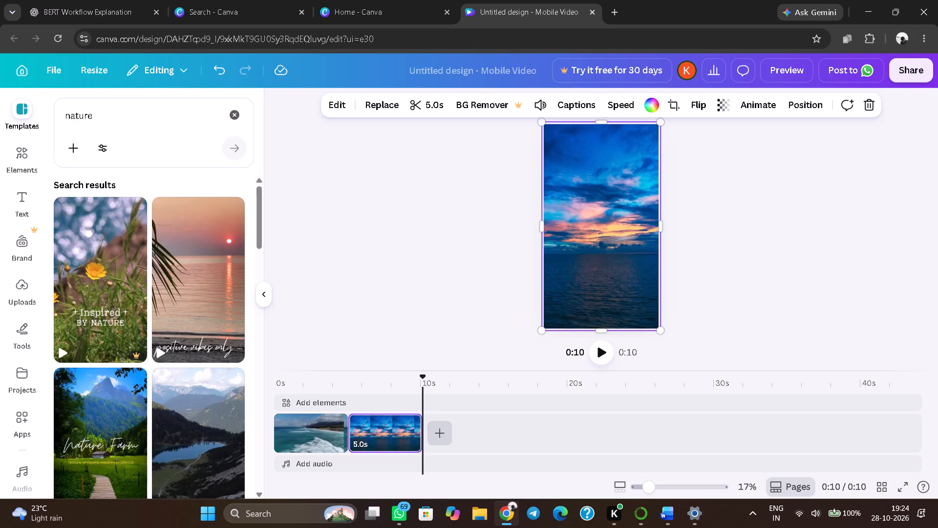
pyautogui.scroll(-1, 153, 345)
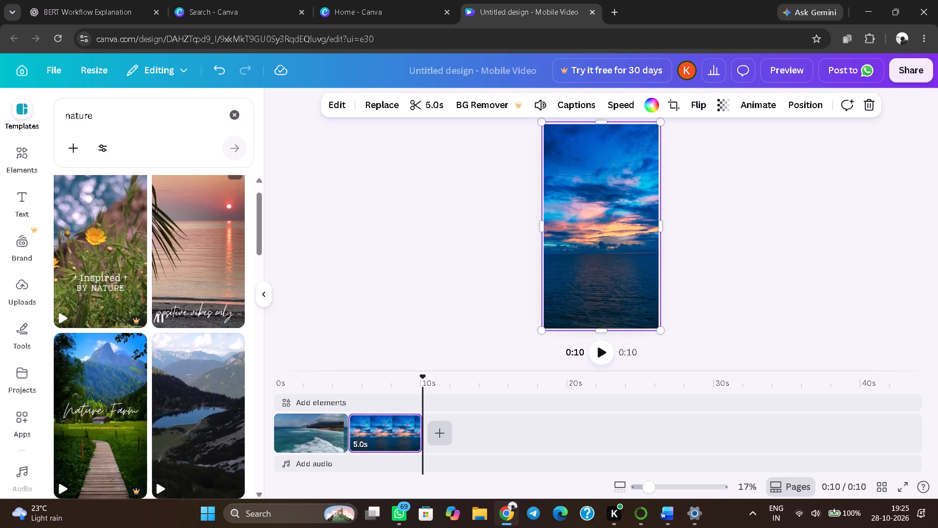
pyautogui.scroll(-3, 153, 345)
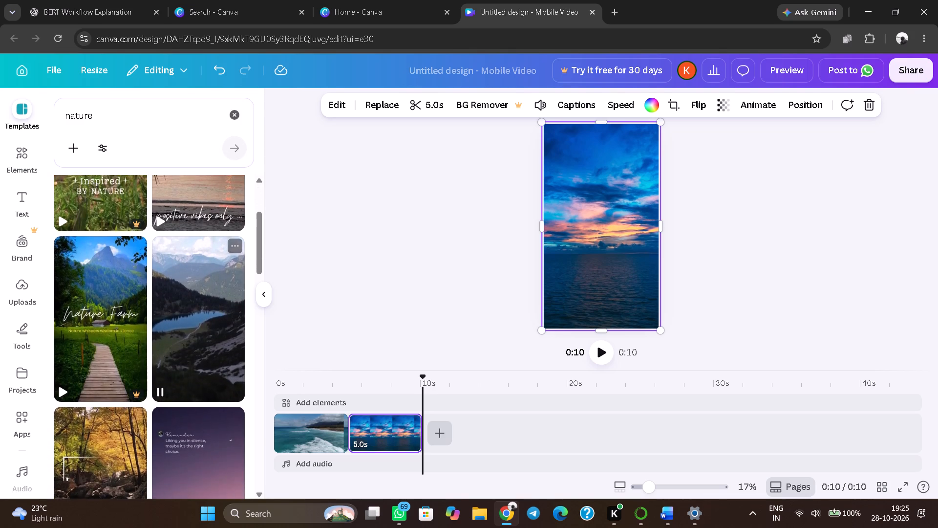
pyautogui.scroll(-2, 153, 345)
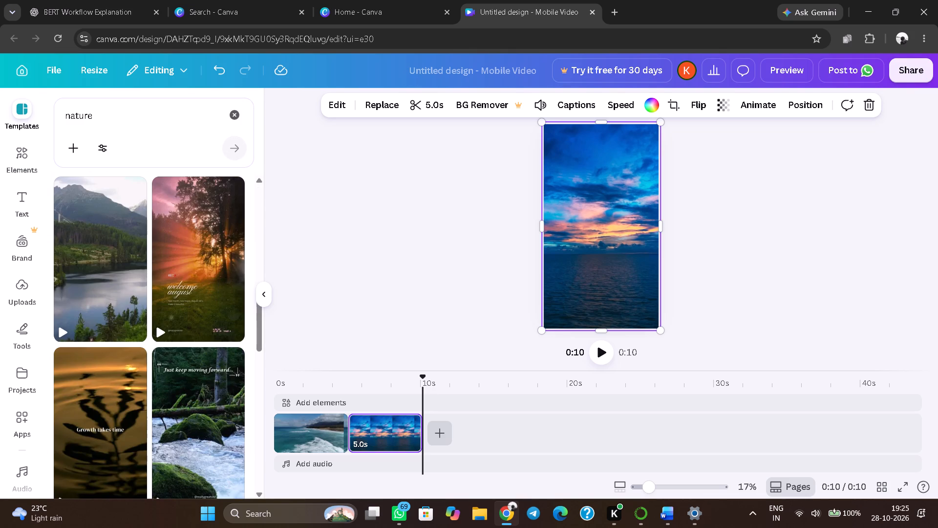
pyautogui.click(116, 292)
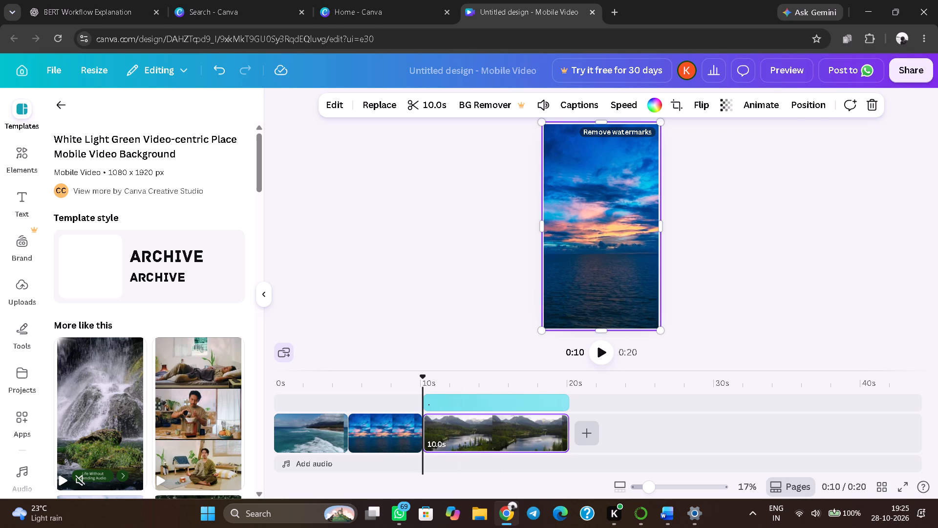
# Delete the text element placed above the new forest lake clip on the timeline.
pyautogui.click(606, 353)
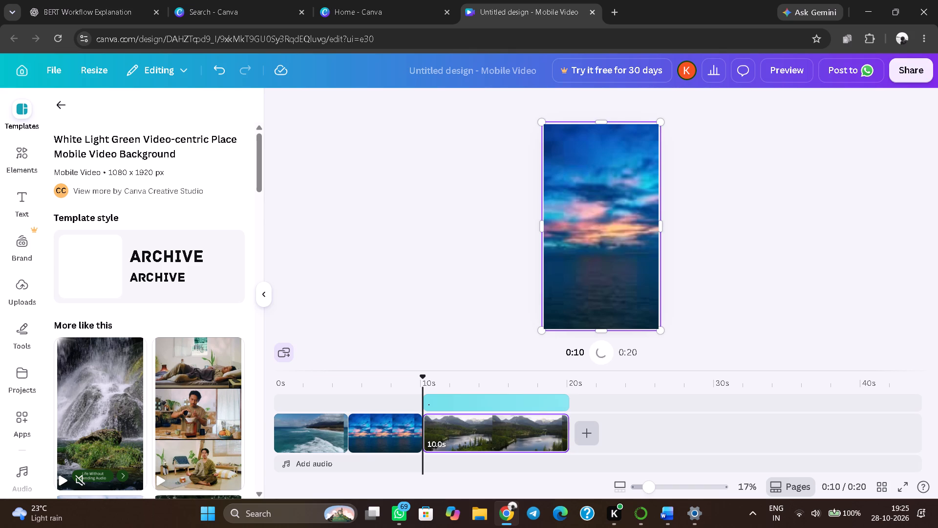
pyautogui.click(549, 402)
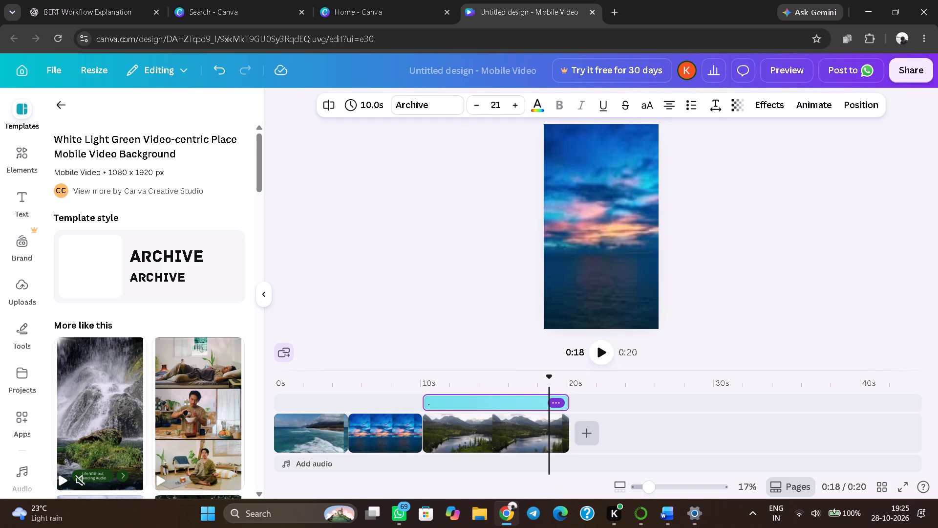
pyautogui.click(561, 402)
pyautogui.click(621, 146)
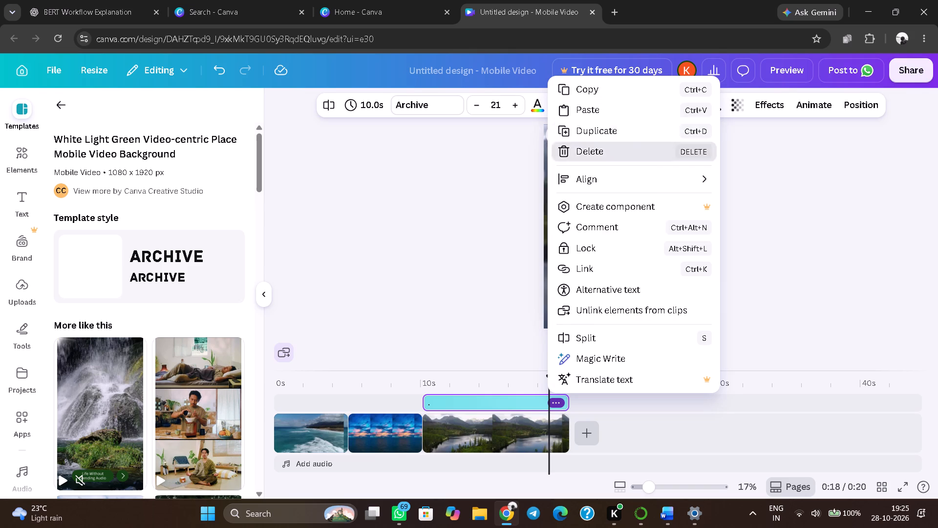
# Play the video from within the forest lake clip, from the sunrise clip and from the beginning to check playback.
pyautogui.click(599, 353)
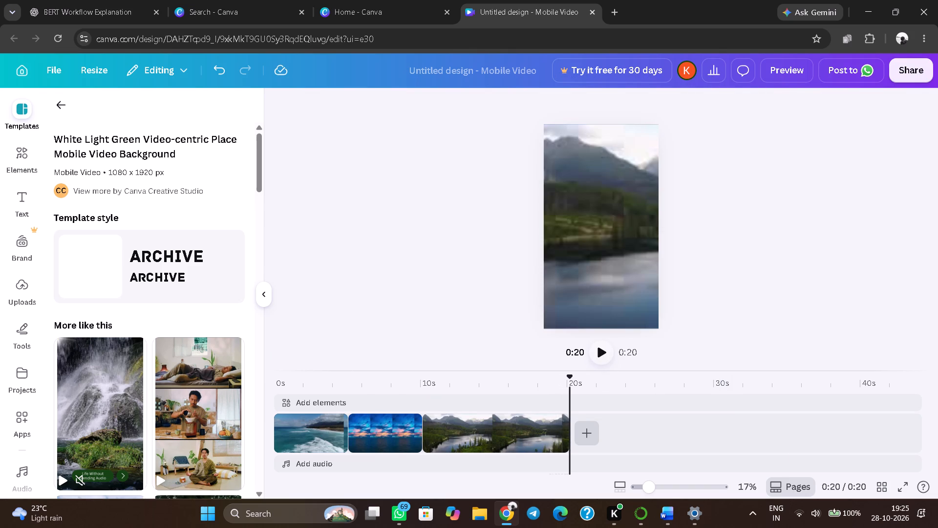
pyautogui.click(444, 431)
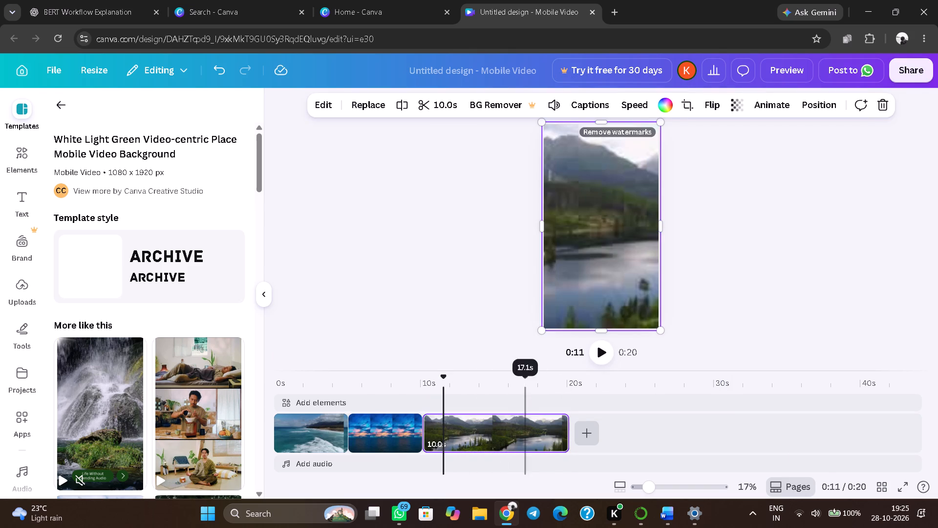
pyautogui.click(601, 355)
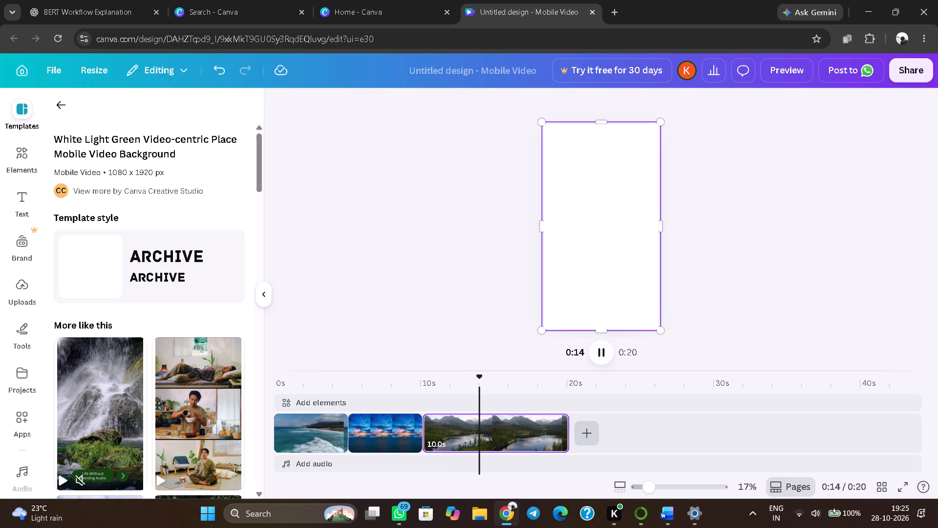
pyautogui.click(382, 427)
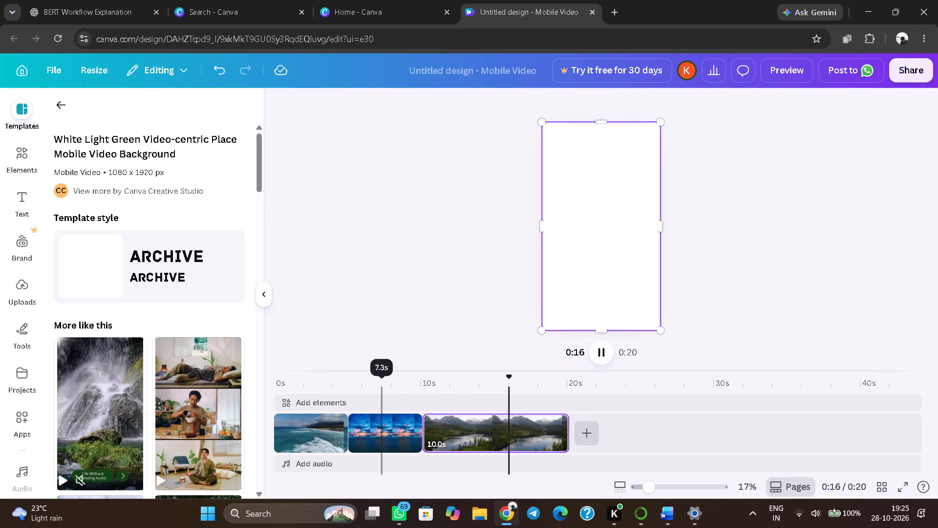
pyautogui.click(599, 354)
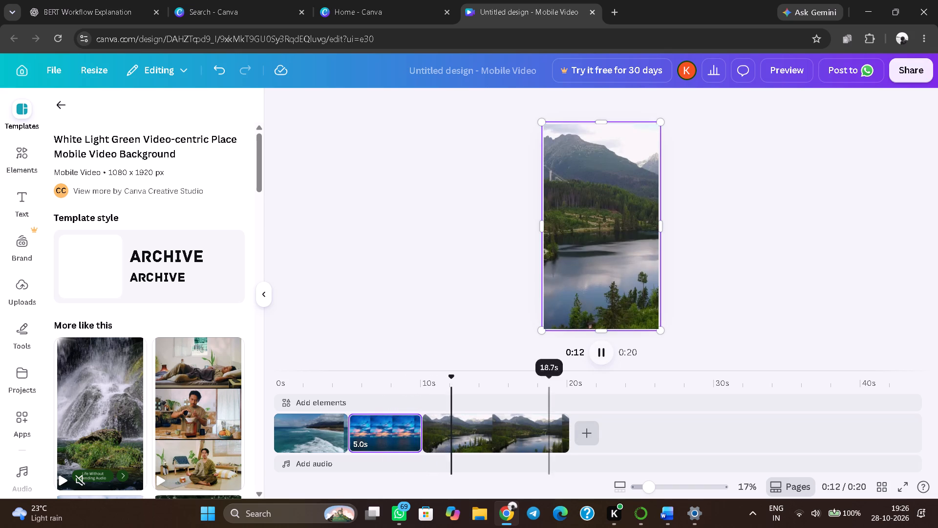
pyautogui.click(282, 443)
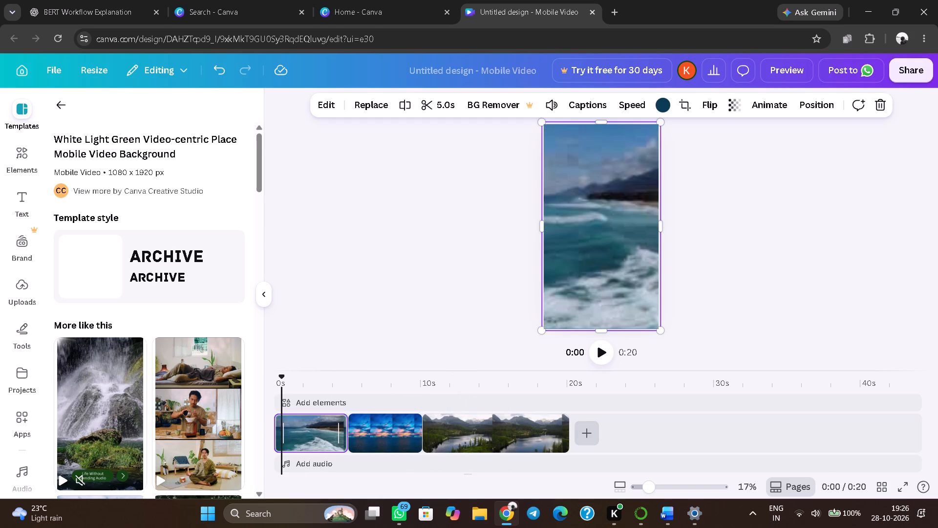
pyautogui.click(603, 356)
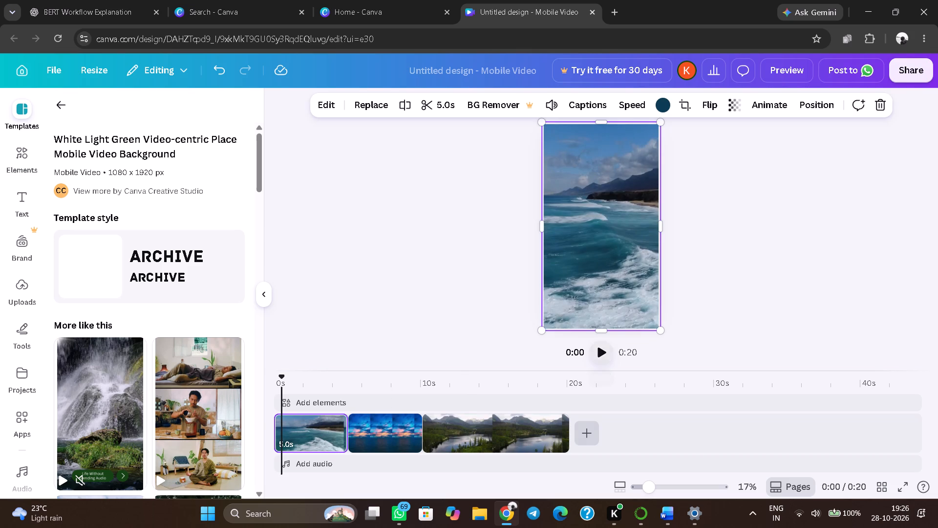
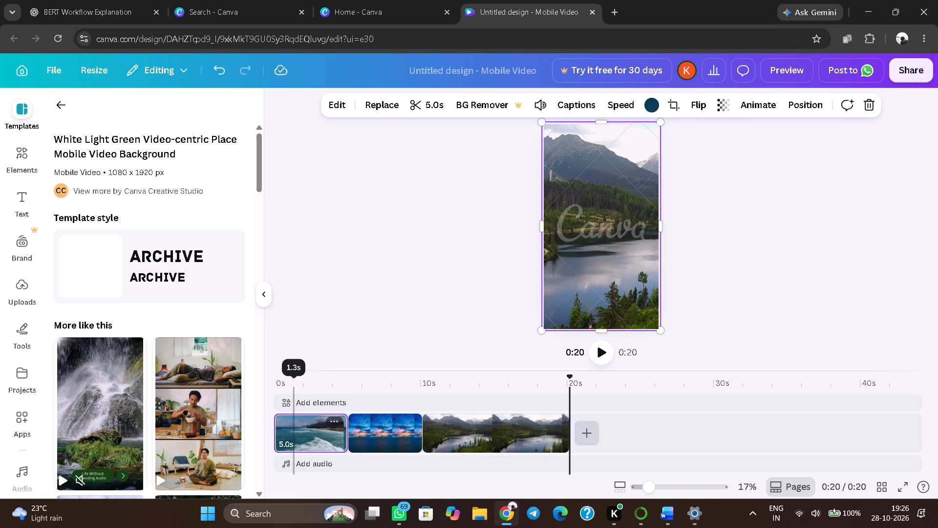
# Play the video again from the start of the sea clip to check its playback.
pyautogui.click(275, 382)
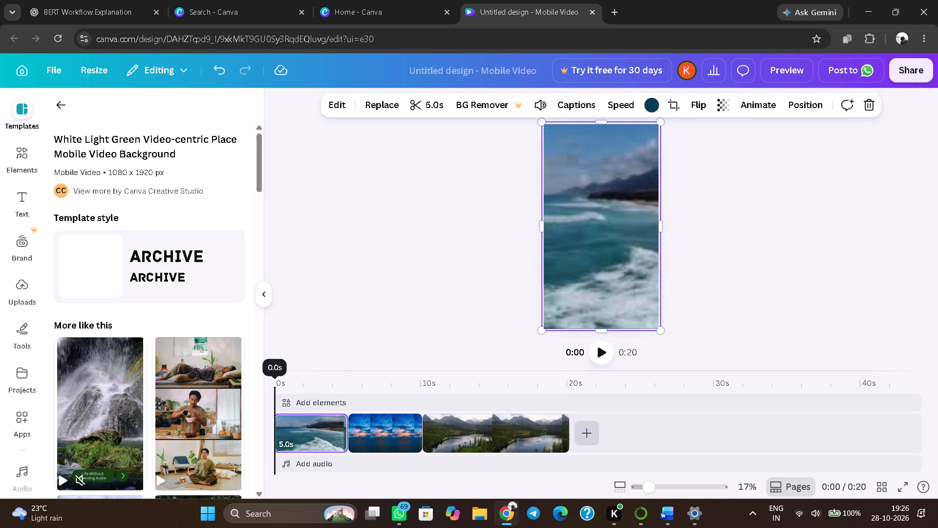
pyautogui.click(600, 351)
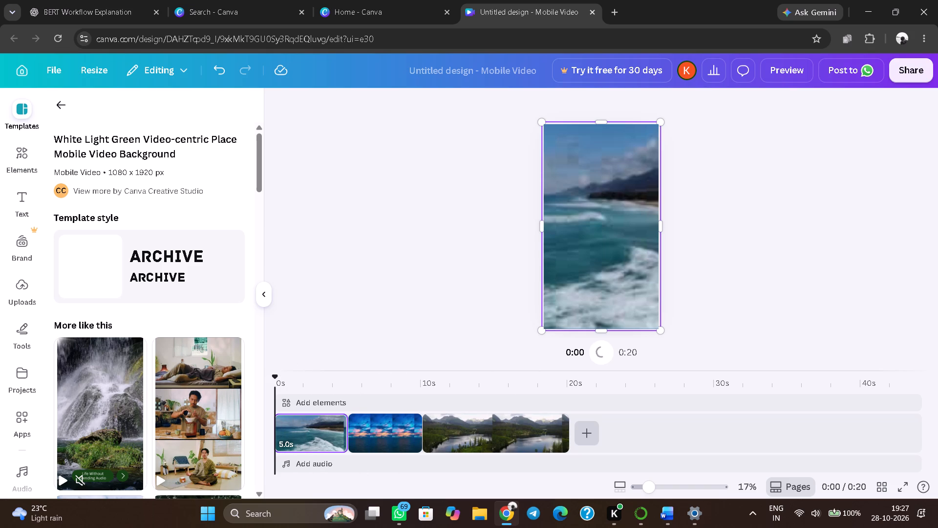
pyautogui.moveTo(280, 381); pyautogui.dragTo(282, 386)
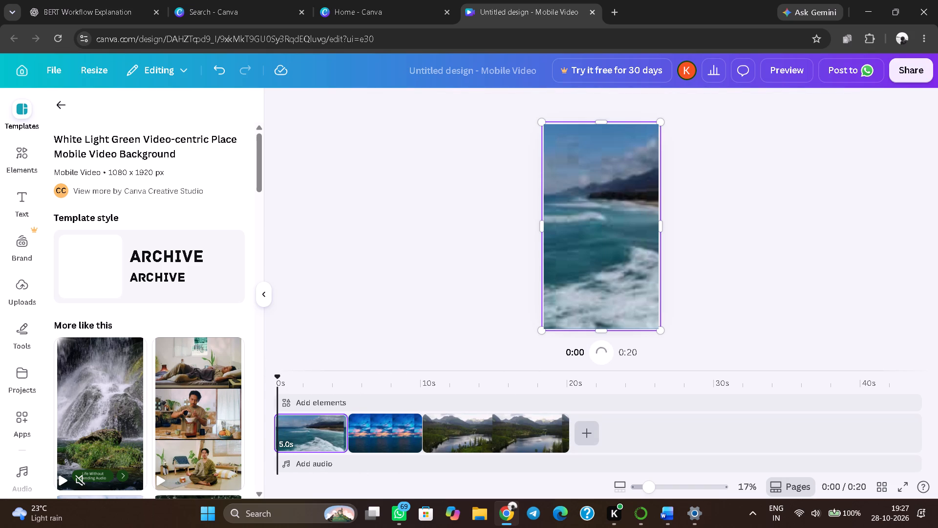
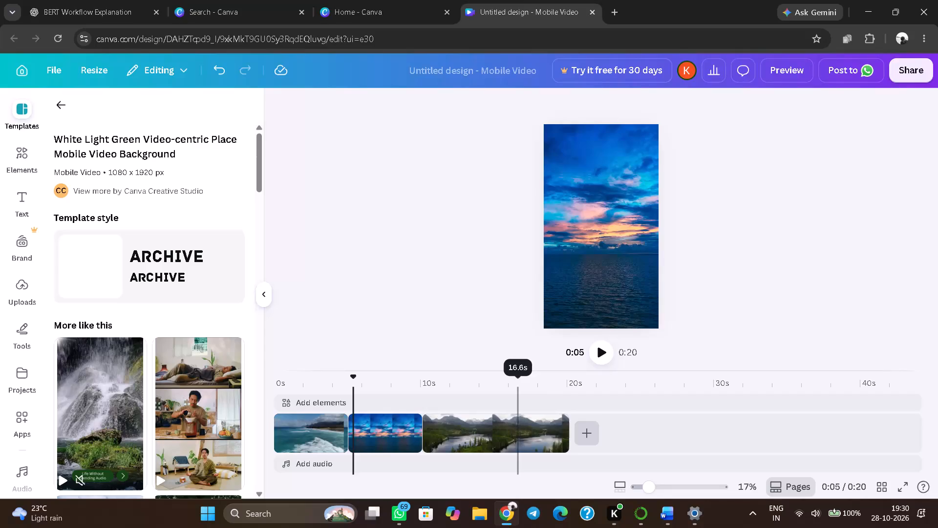
# Trim the end of the mountain lake clip in the timeline so it lasts 5.0 seconds.
pyautogui.moveTo(565, 430); pyautogui.dragTo(553, 432)
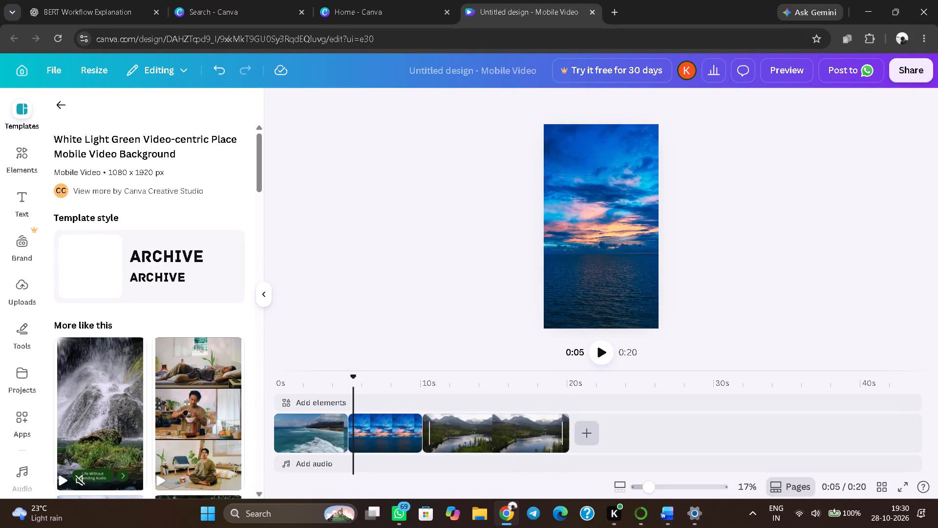
pyautogui.moveTo(553, 432); pyautogui.dragTo(515, 436)
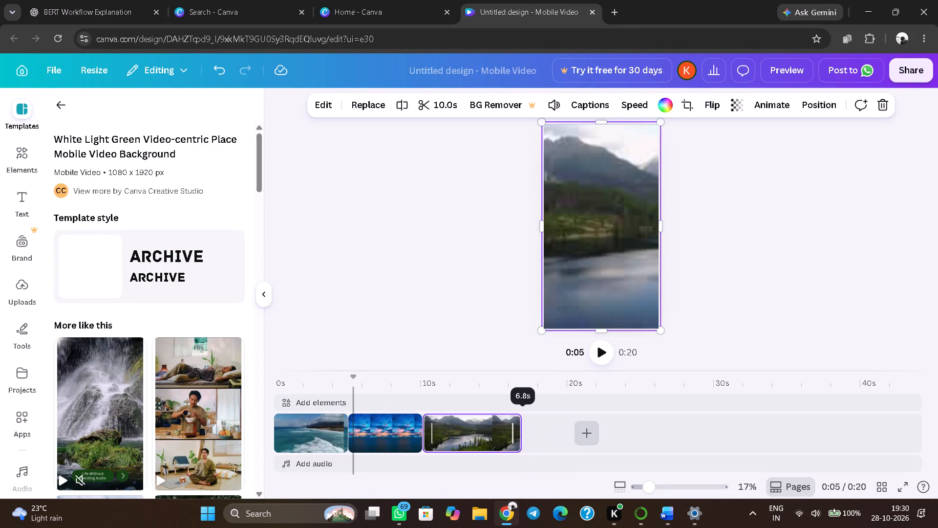
pyautogui.moveTo(515, 436); pyautogui.dragTo(505, 432)
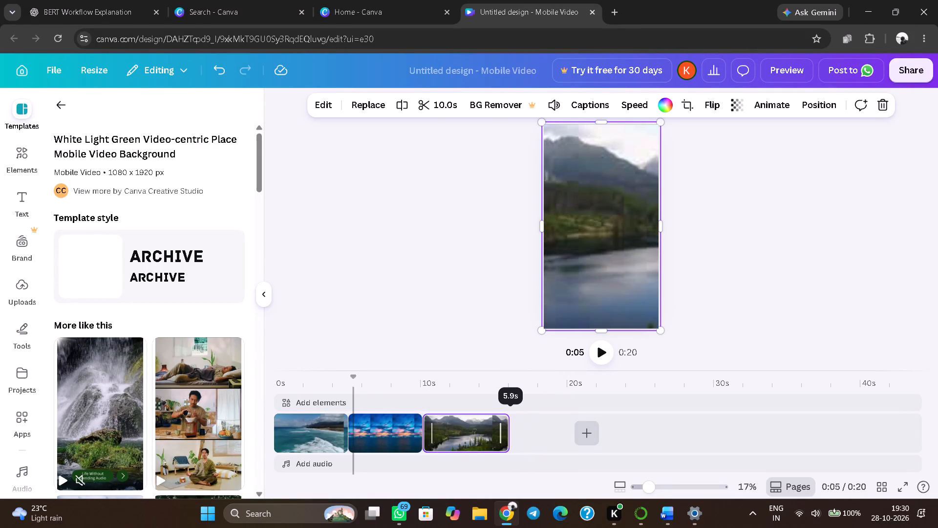
pyautogui.moveTo(505, 432); pyautogui.dragTo(501, 429)
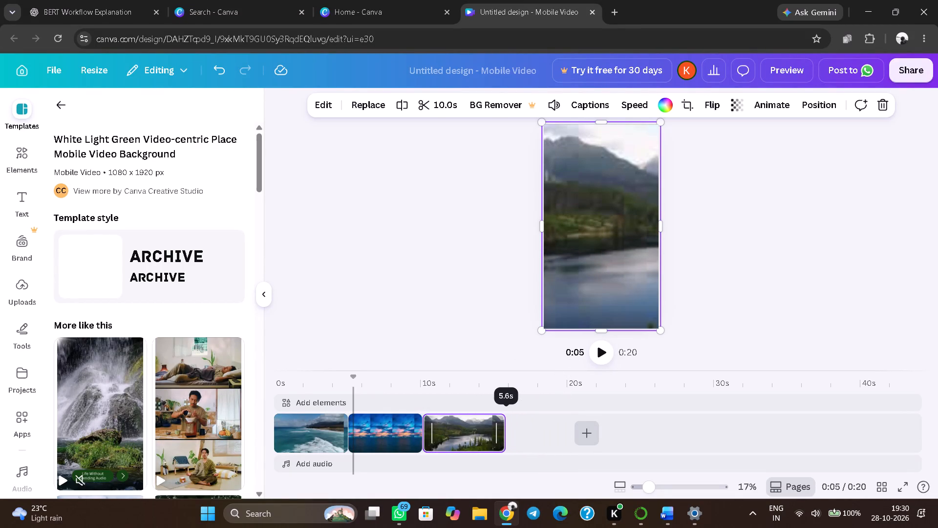
pyautogui.moveTo(501, 429); pyautogui.dragTo(493, 426)
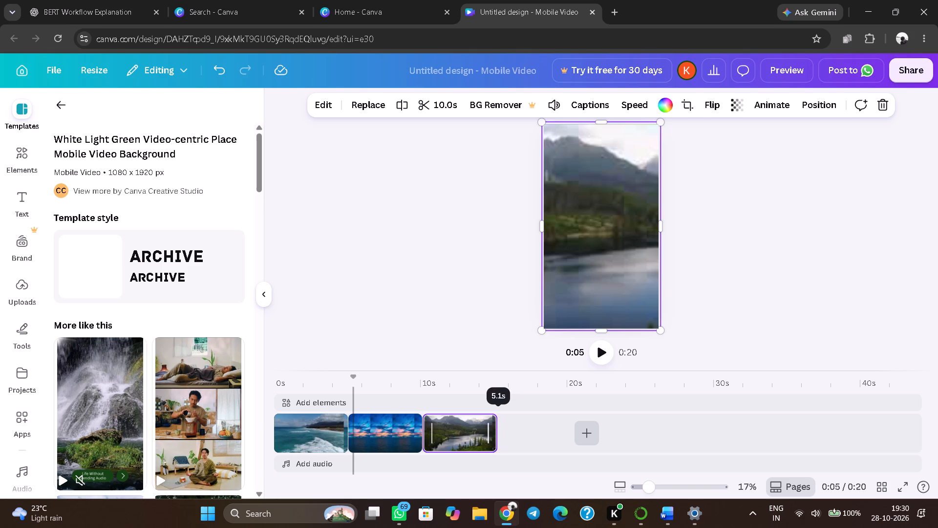
pyautogui.moveTo(493, 426); pyautogui.dragTo(493, 425)
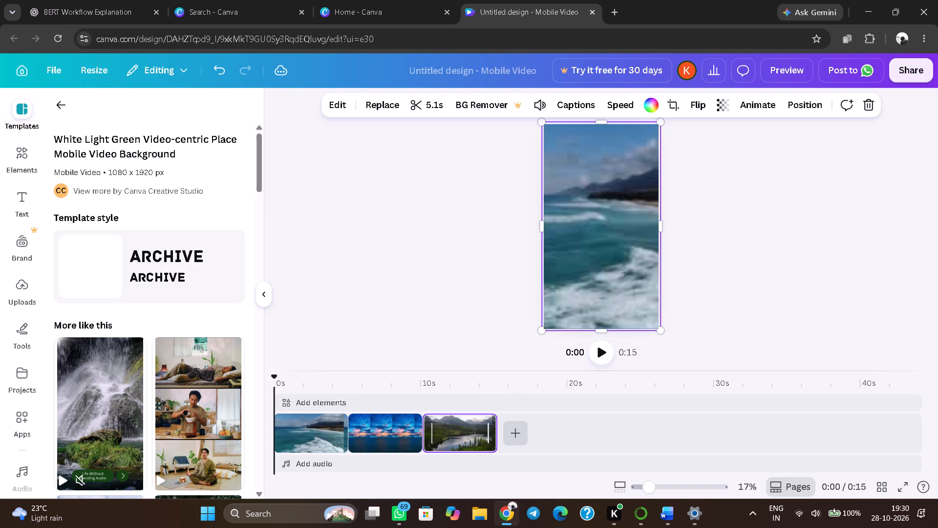
pyautogui.click(490, 429)
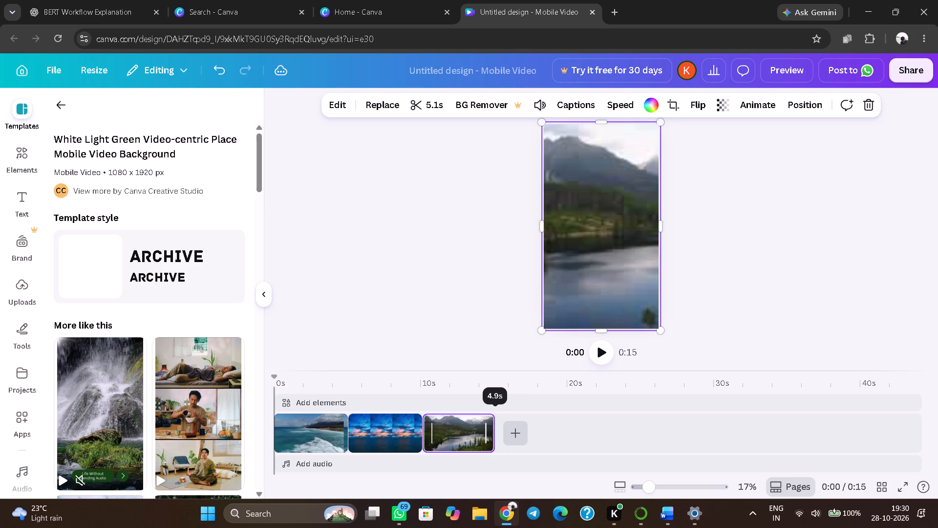
pyautogui.click(490, 430)
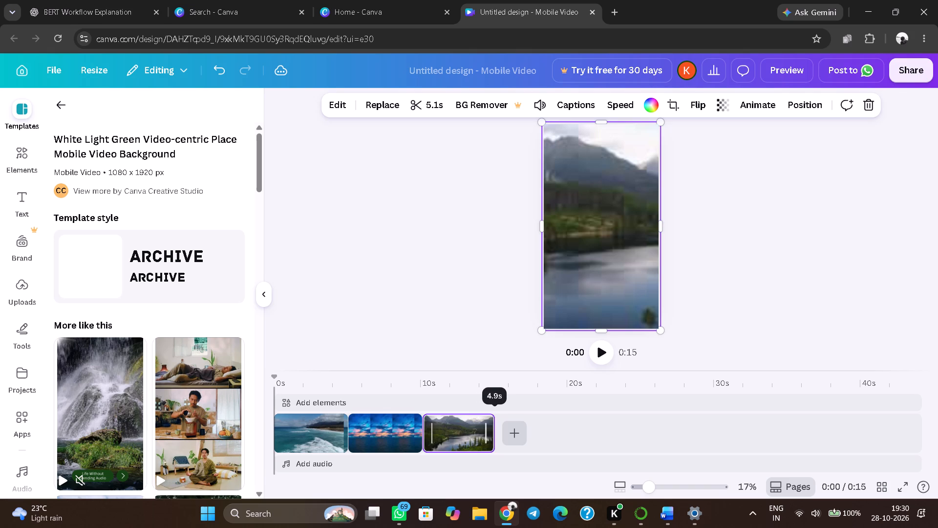
pyautogui.click(490, 430)
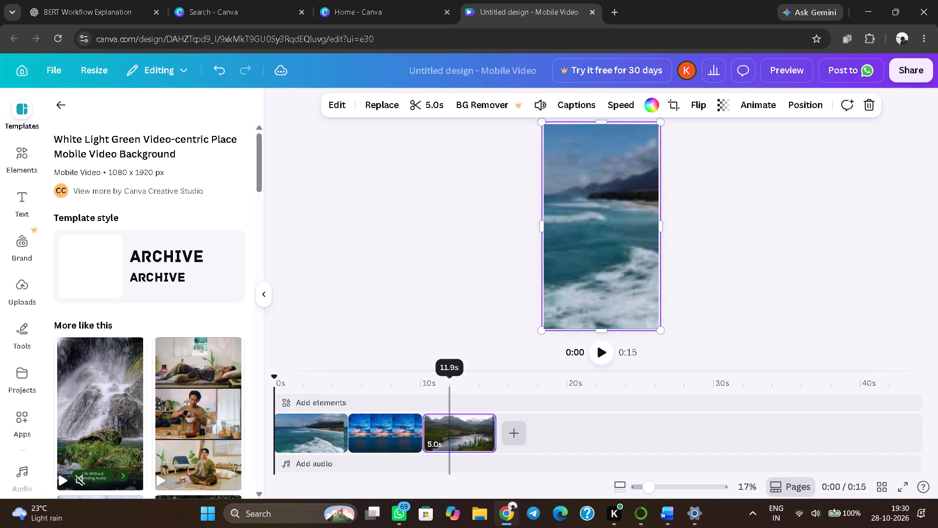
# Browse the Music & SFX library for background audio and preview the trending track Energy Trend Logo.
pyautogui.click(305, 466)
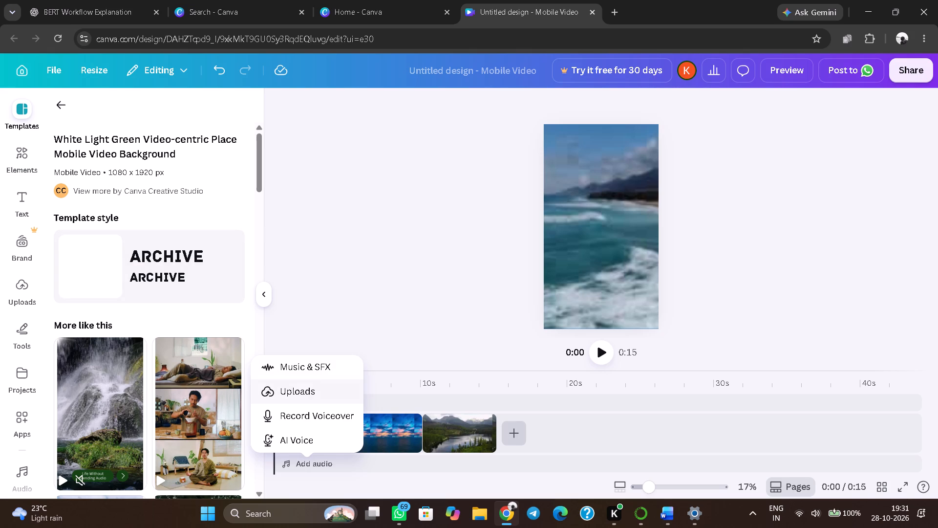
pyautogui.click(329, 367)
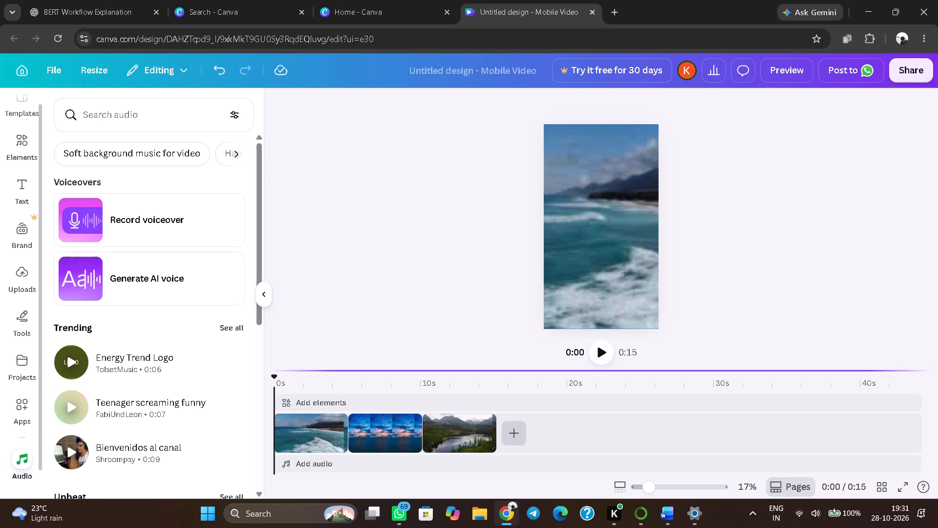
pyautogui.click(74, 361)
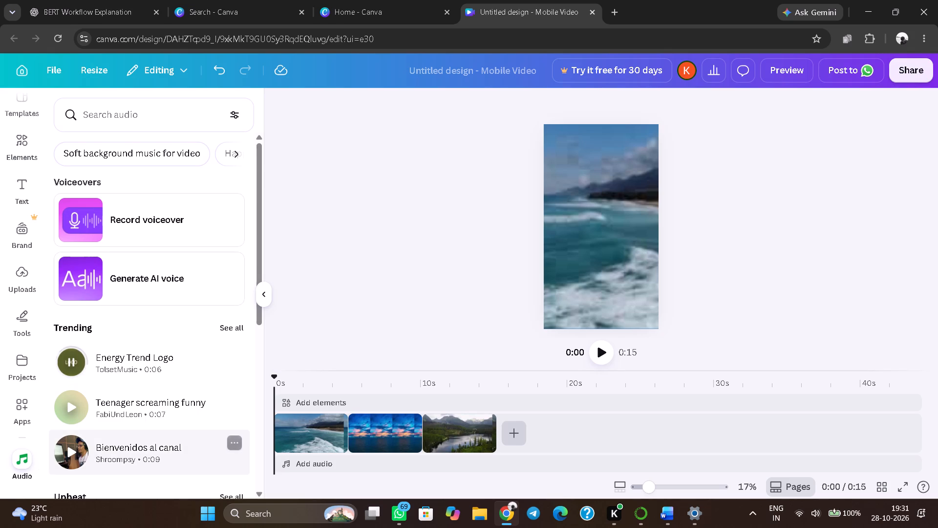
pyautogui.scroll(-7, 112, 458)
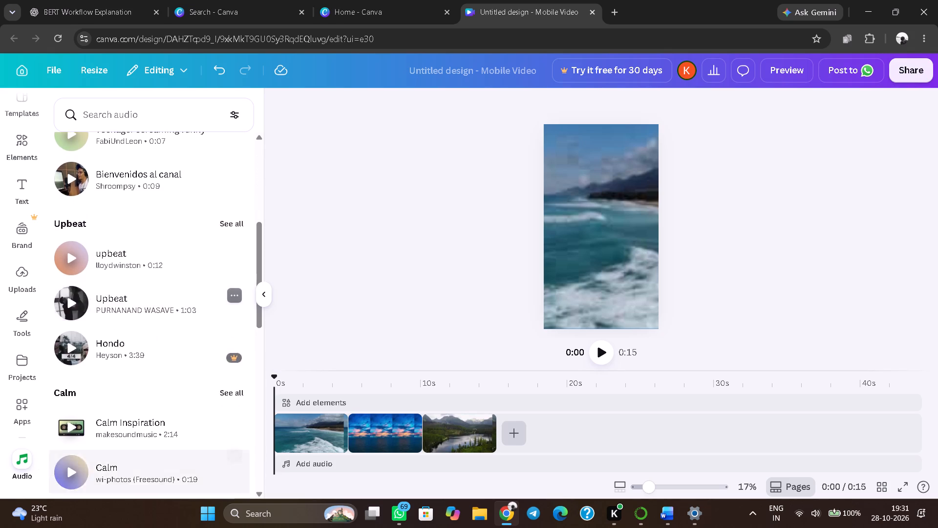
# Search the audio library for "wanna".
pyautogui.scroll(4, 112, 458)
pyautogui.click(117, 118)
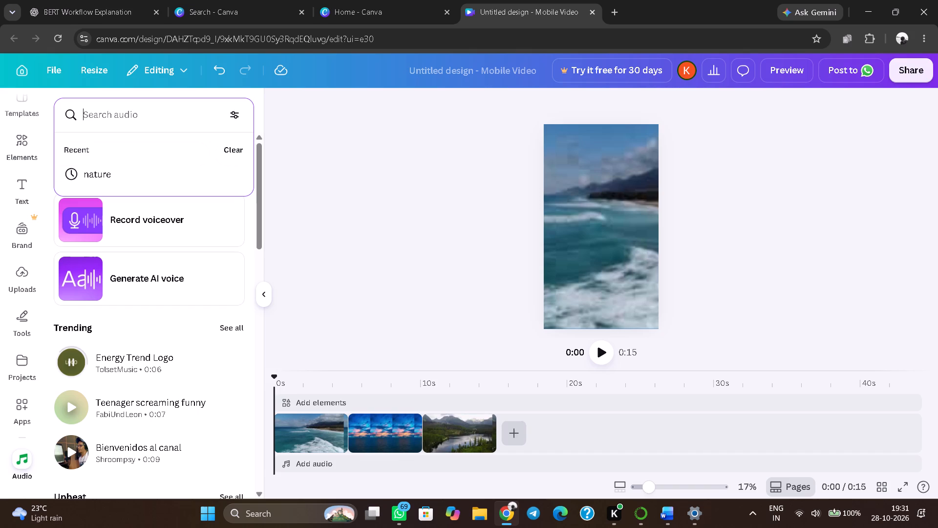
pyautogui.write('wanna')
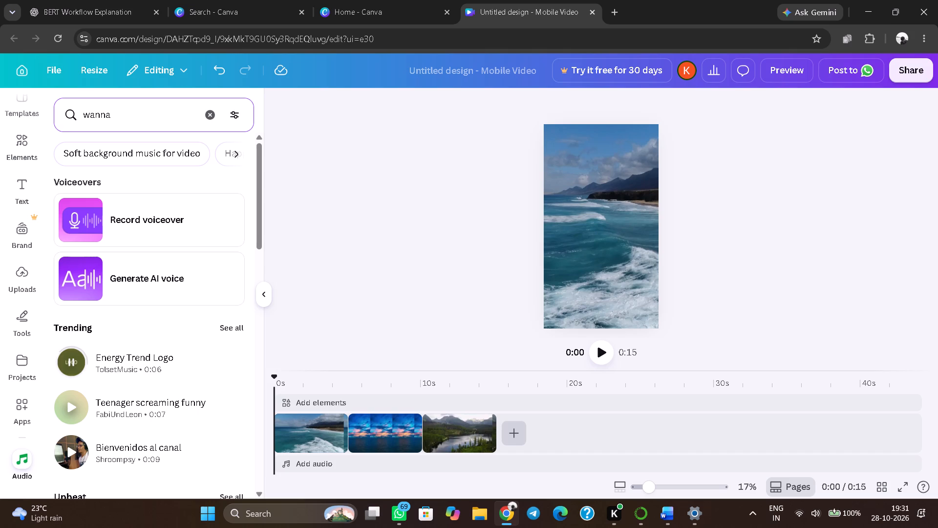
# Search the audio library for the suggested "wanna be yours" and preview the track I Wanna Be Yours.
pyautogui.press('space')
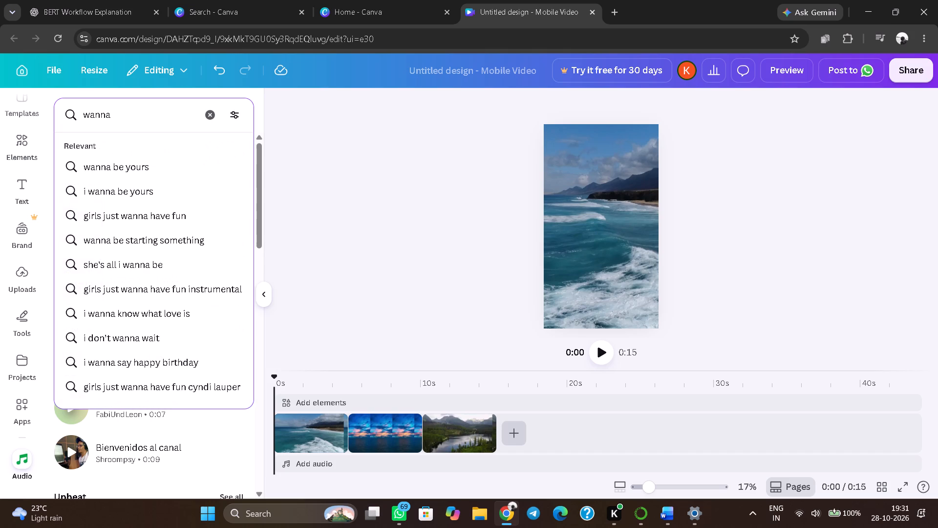
pyautogui.click(116, 169)
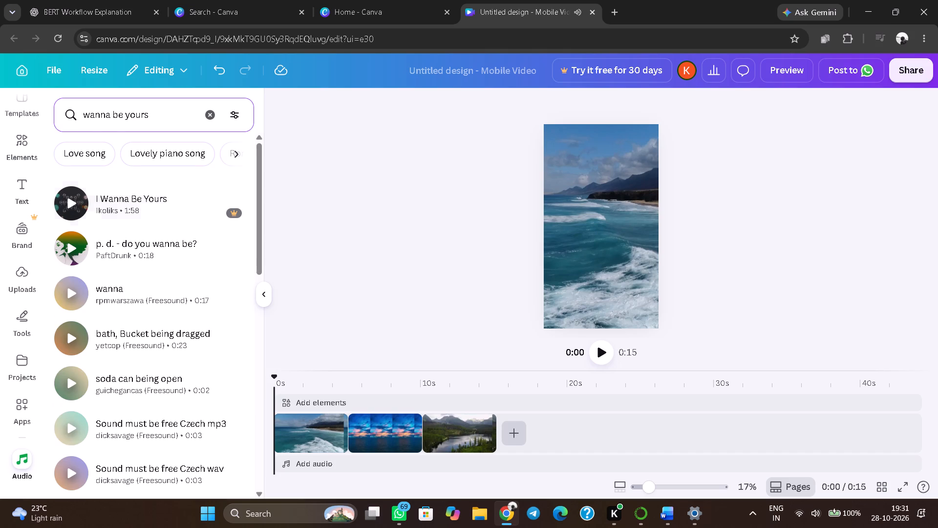
pyautogui.click(73, 202)
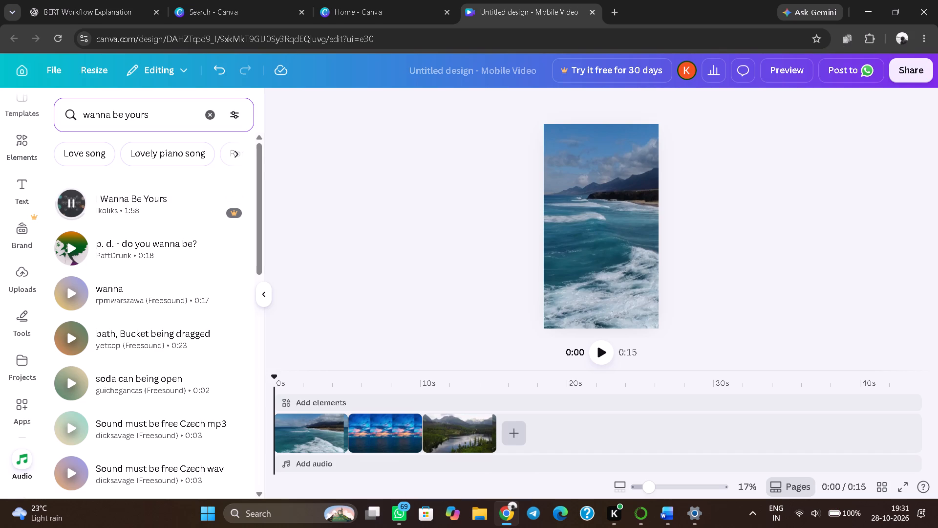
# Turn the computer's Wi-Fi off and back on in the Windows network settings, and connect to the personal iPhone hotspot.
pyautogui.click(794, 512)
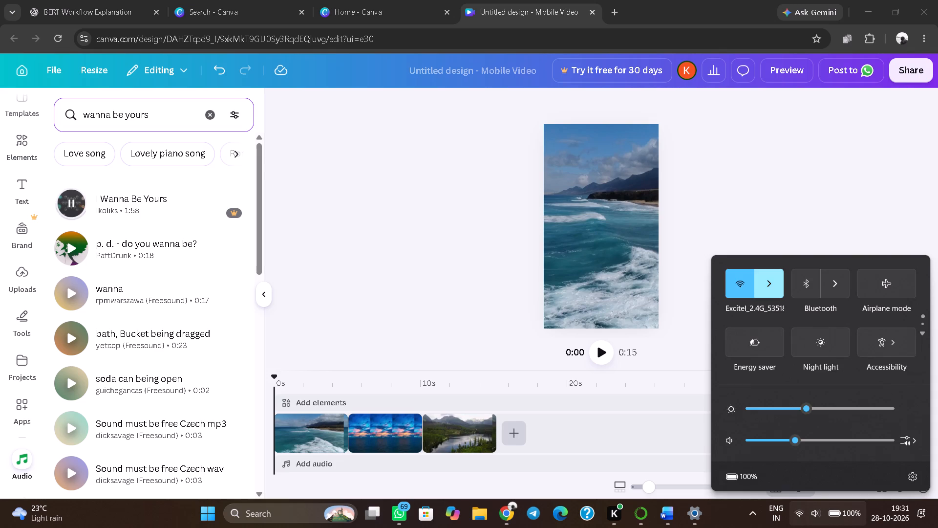
pyautogui.click(770, 288)
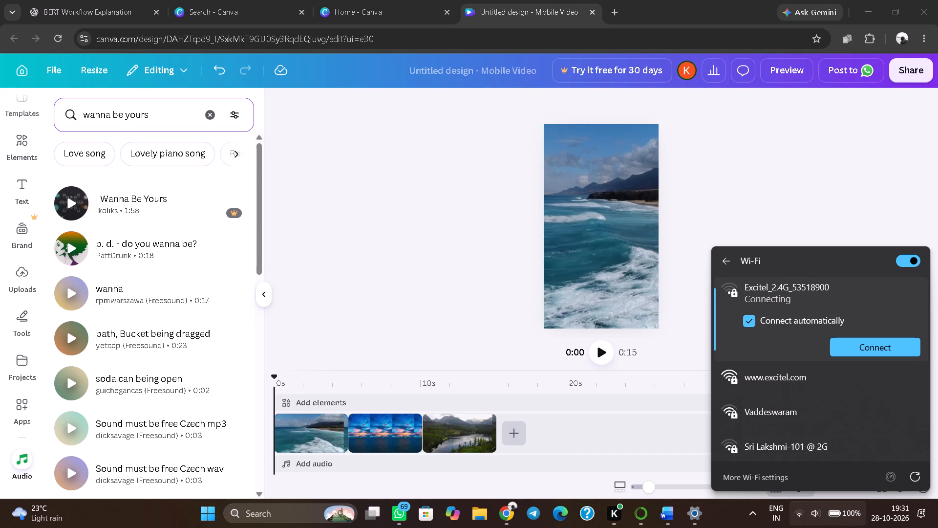
pyautogui.moveTo(807, 328); pyautogui.dragTo(846, 313)
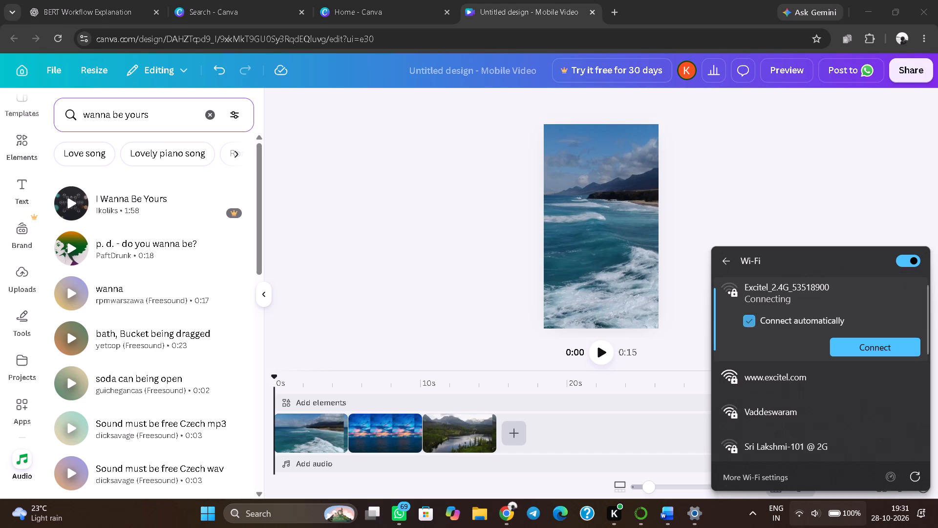
pyautogui.moveTo(846, 313); pyautogui.dragTo(905, 264)
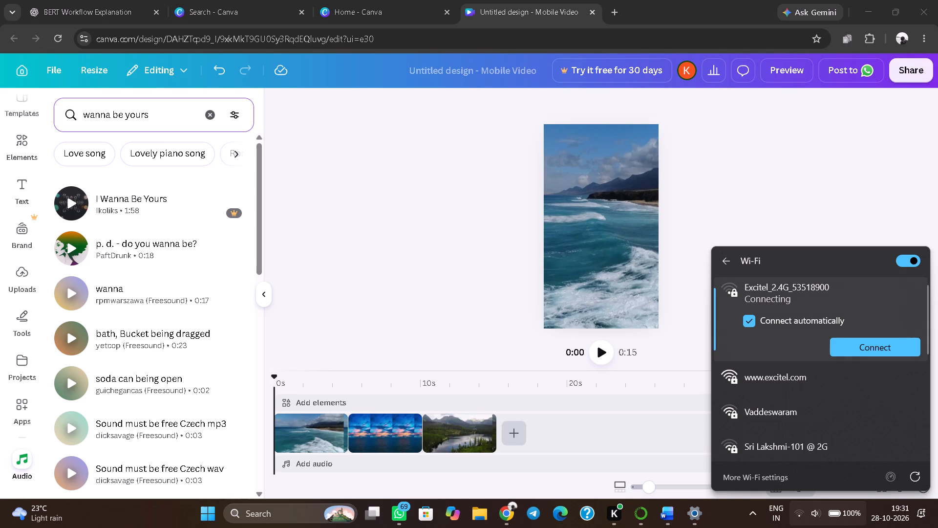
pyautogui.click(905, 264)
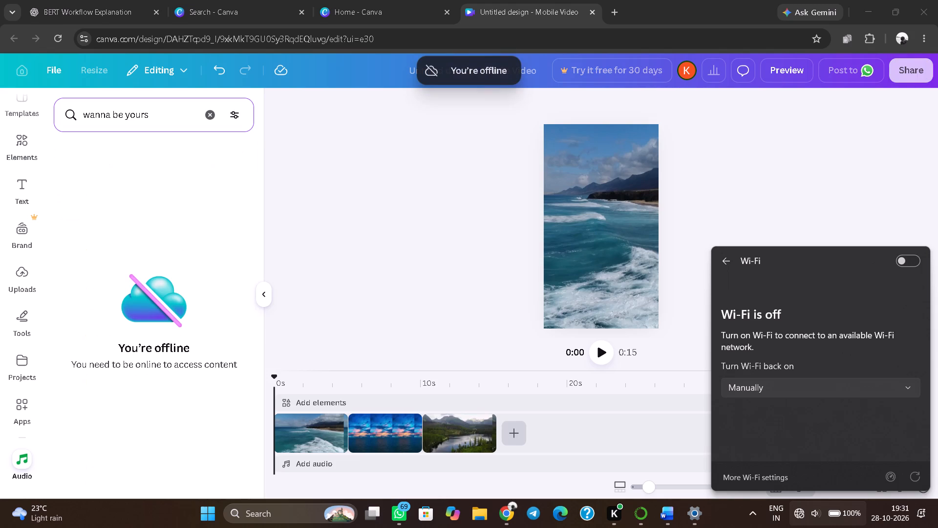
pyautogui.click(905, 264)
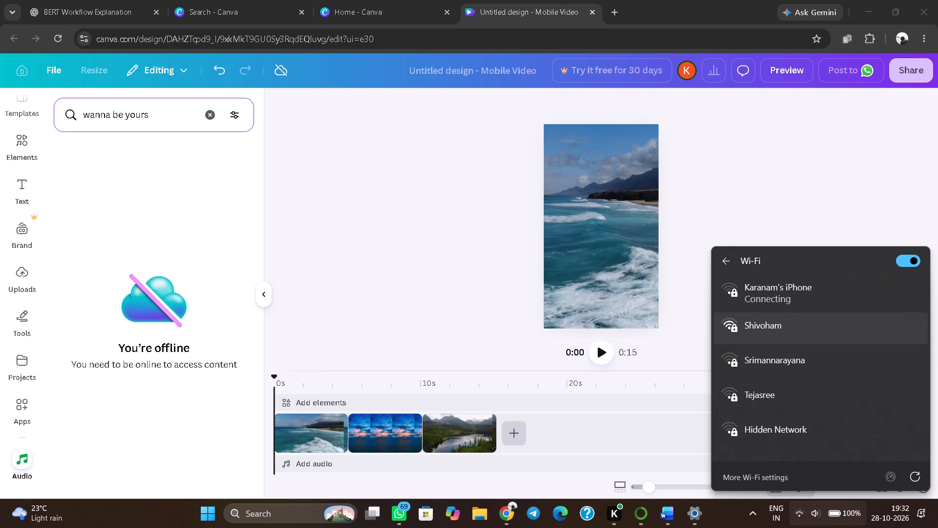
pyautogui.click(764, 304)
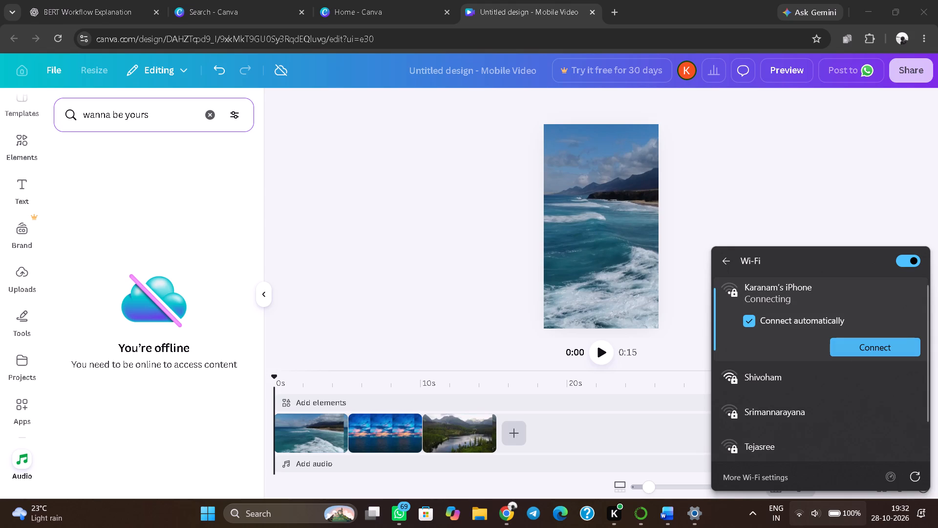
pyautogui.click(843, 345)
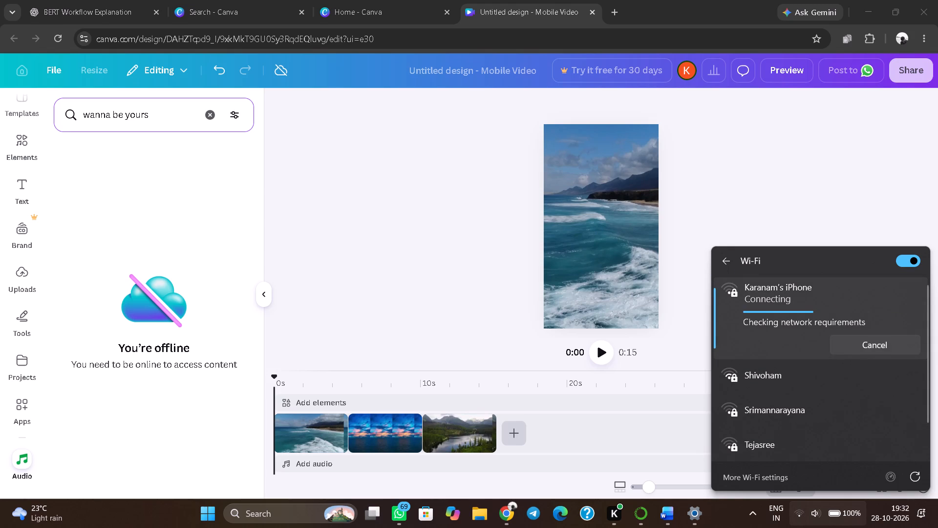